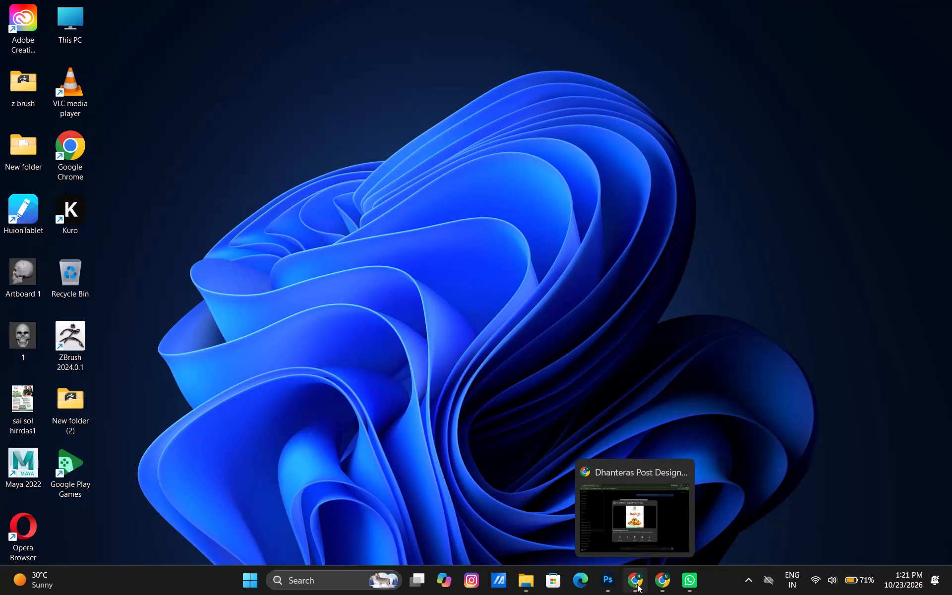
In Photoshop, copy the धनत्रयोदशीच्या and हार्दिक शुभेच्छा ! text layers from sm d 2.psd into the Dhanteras Clinic Greeting document.
key(alt+Tab)
key(alt+Tab)
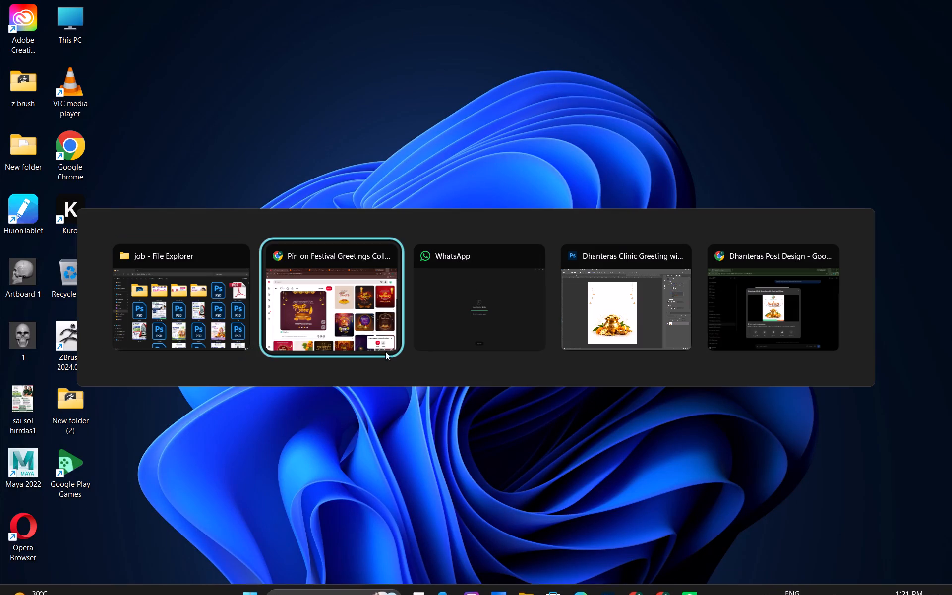
key(alt+Tab)
key(alt+Tab)
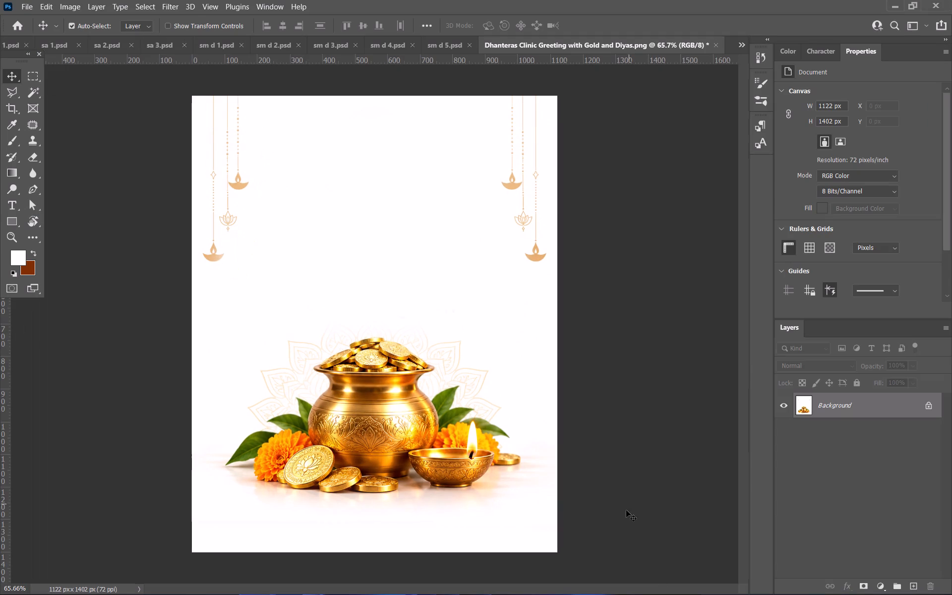
click(206, 42)
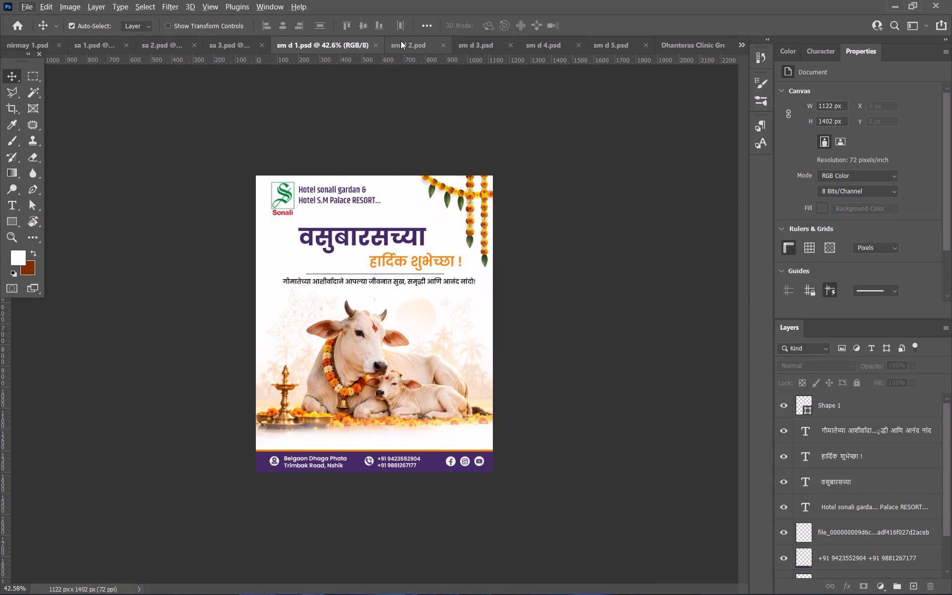
click(401, 41)
click(439, 250)
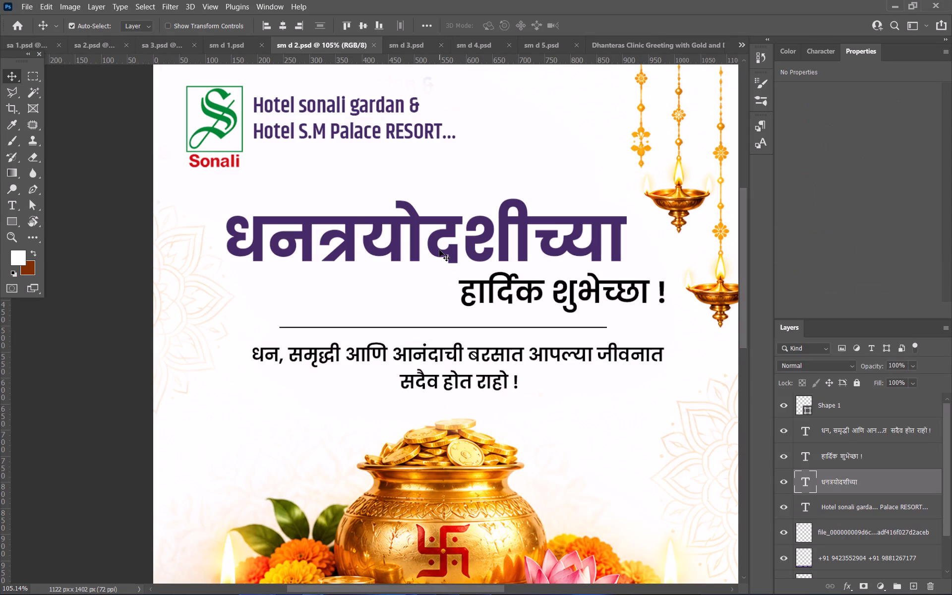
shift+click(472, 287)
key(ctrl+c)
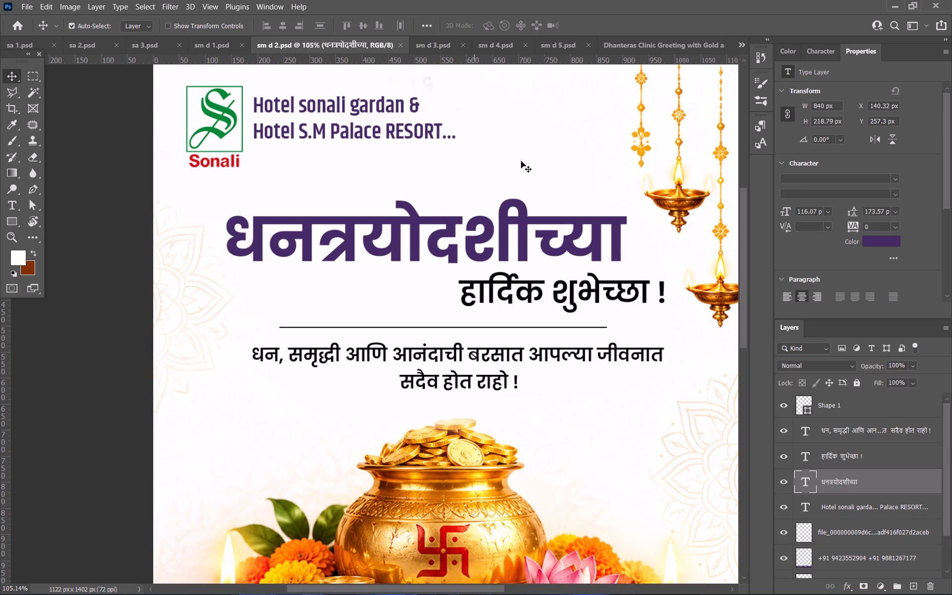
click(629, 47)
key(ctrl+v)
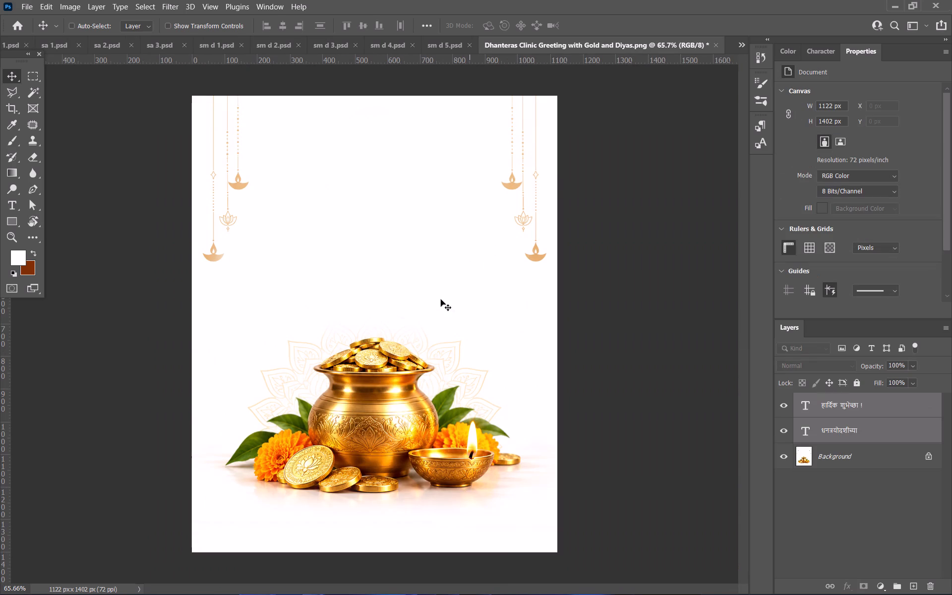
Move both pasted heading lines up together into the blank area above the gold pot, between the hanging diyas.
drag(354, 304, 357, 254)
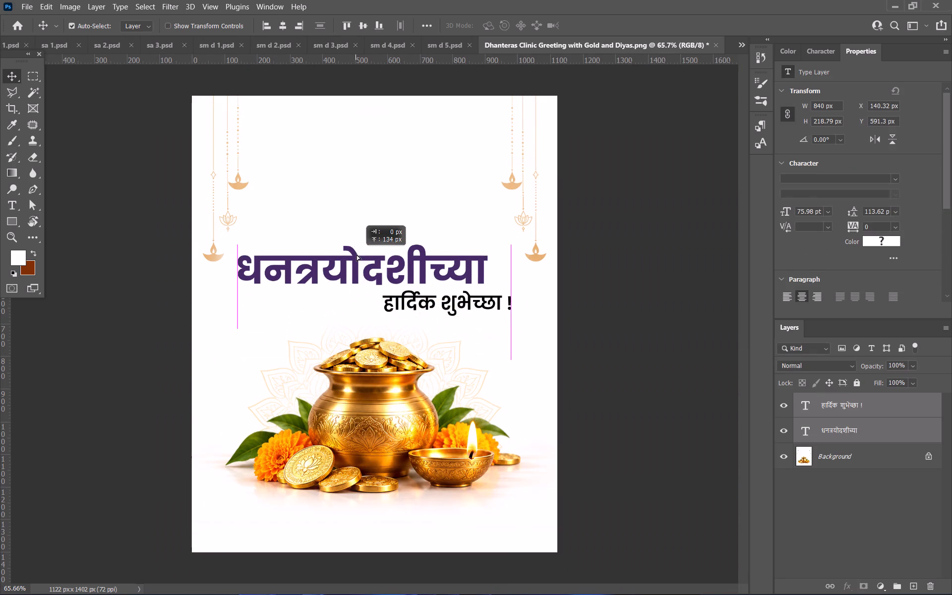
drag(357, 254, 362, 219)
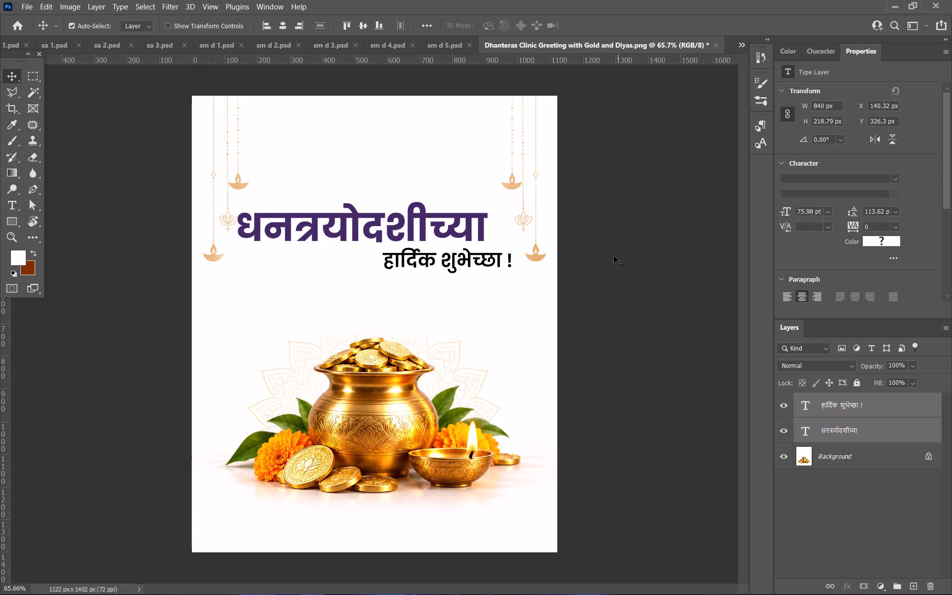
key(Up)
key(Up)
key(Up)
key(Up)
key(Up)
key(Up)
key(Up)
key(Up)
key(Up)
key(Up)
key(Up)
click(598, 275)
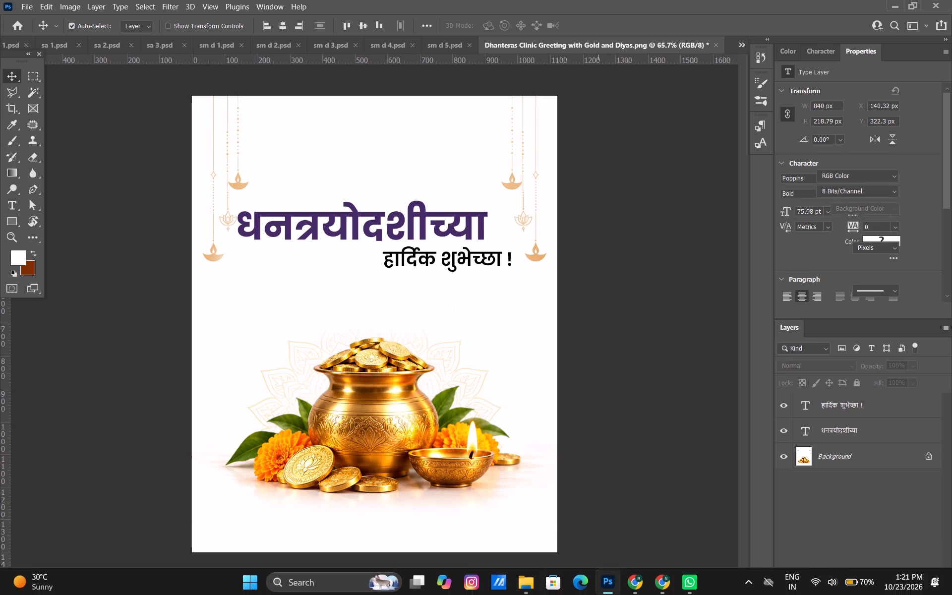
Switch to the job folder in File Explorer and select the 79096- PSD file.
click(533, 581)
click(194, 349)
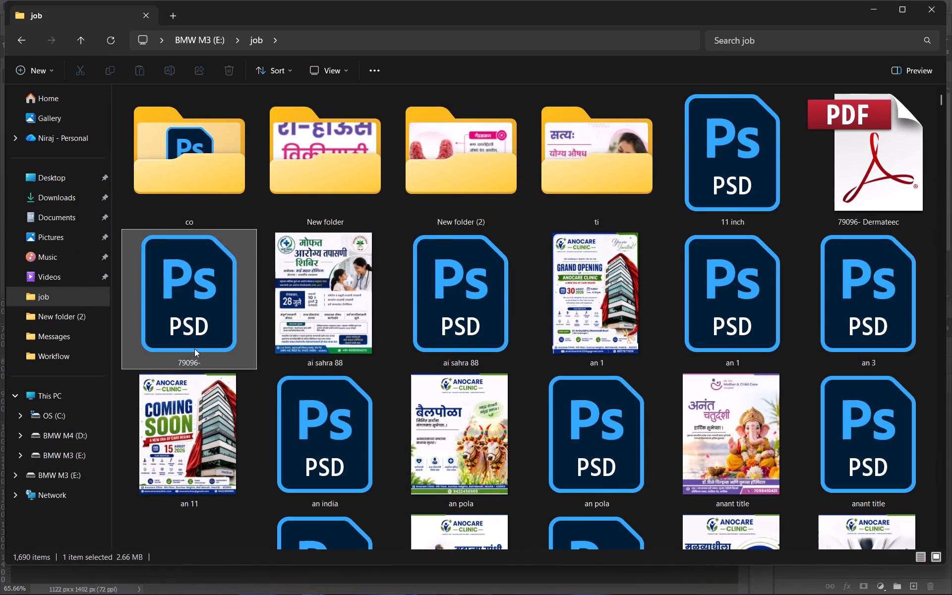
Open the z 1.psd clinic poster from the job folder.
key(z)
double_click(472, 160)
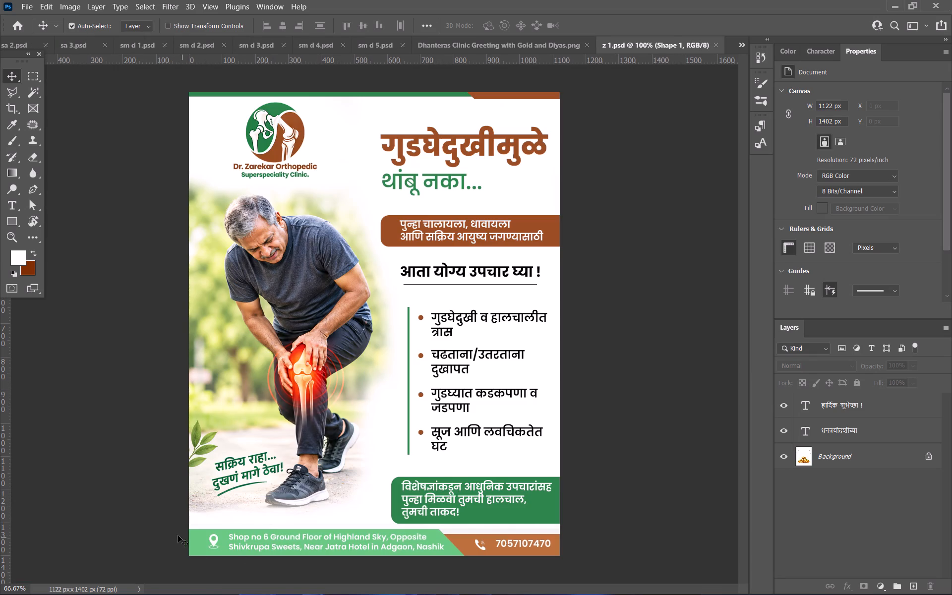
Copy the address and phone footer strip from z 1.psd and paste it into the Dhanteras Clinic Greeting document.
click(162, 528)
drag(154, 535, 616, 556)
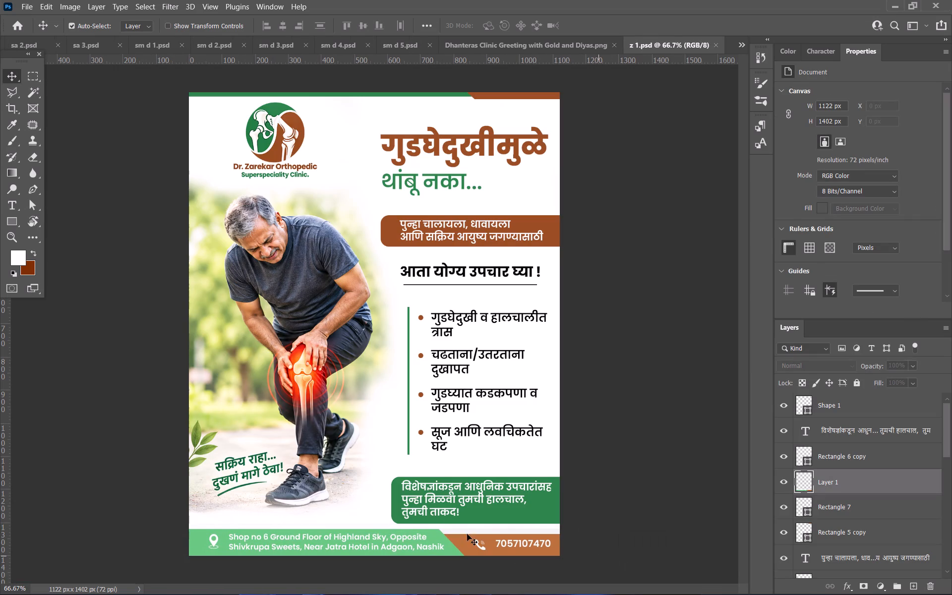
shift+click(357, 494)
key(ctrl+c)
key(ctrl+c)
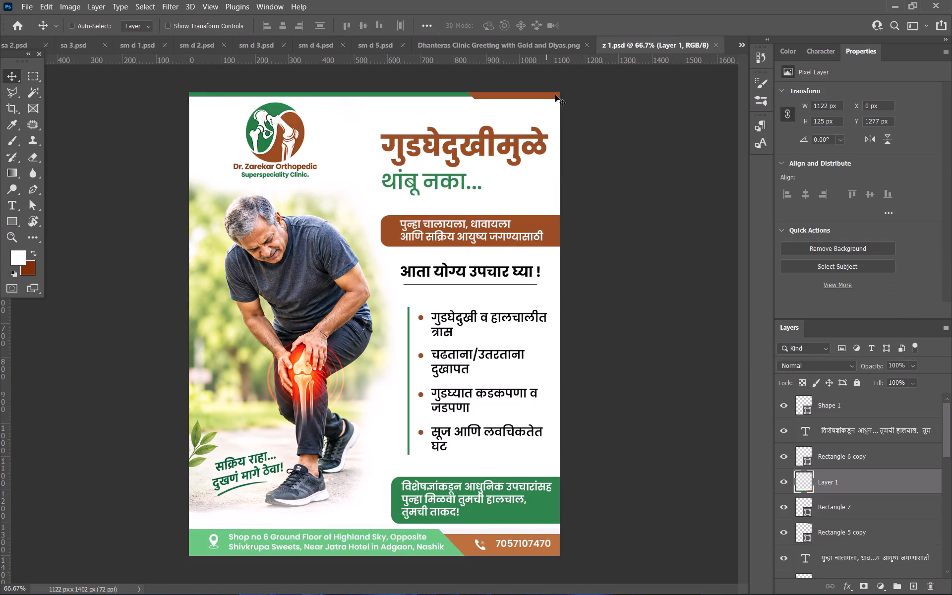
click(502, 48)
key(ctrl+v)
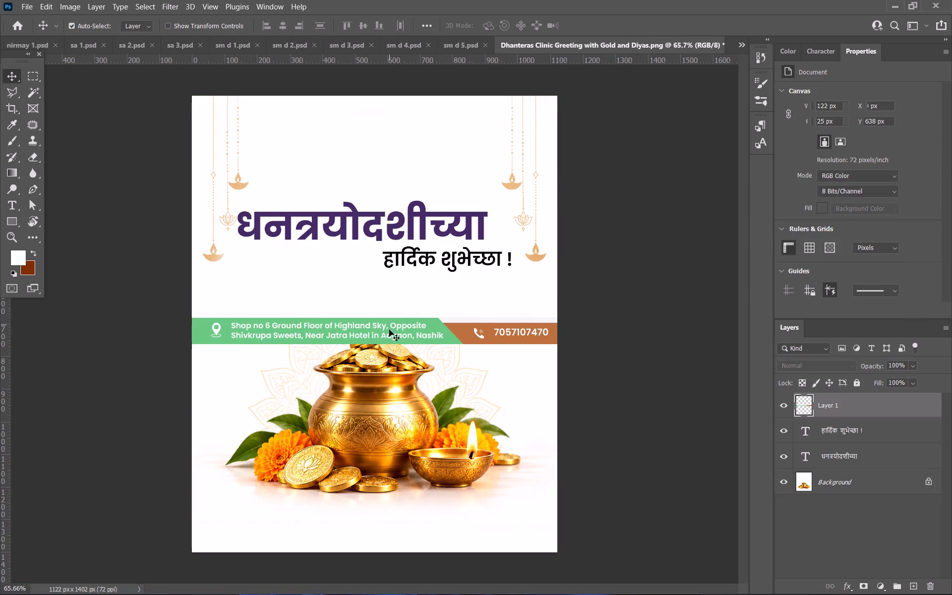
Move the pasted footer strip flush to the bottom edge of the greeting, at X 0 px, Y 1277 px.
drag(389, 330, 399, 537)
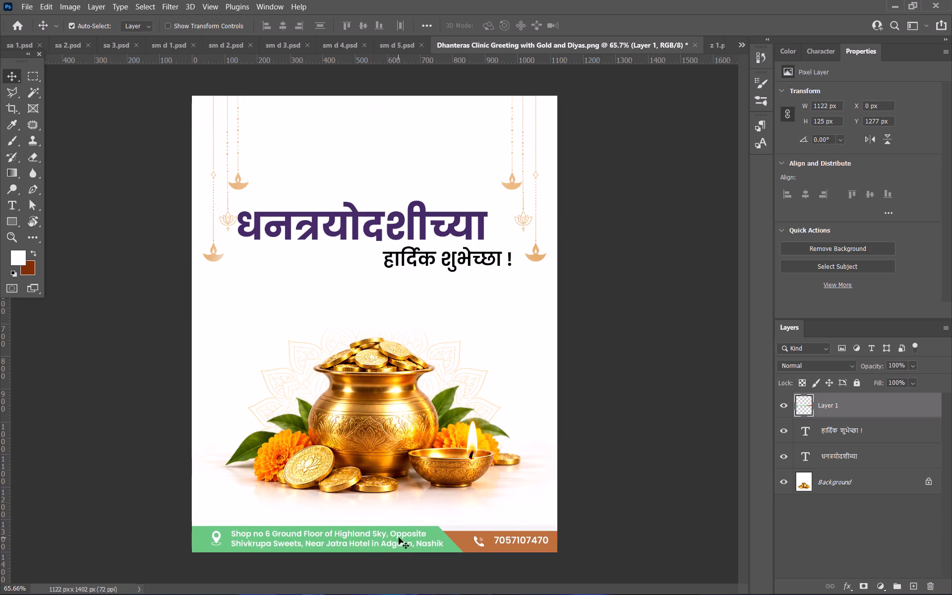
key(Left)
click(630, 310)
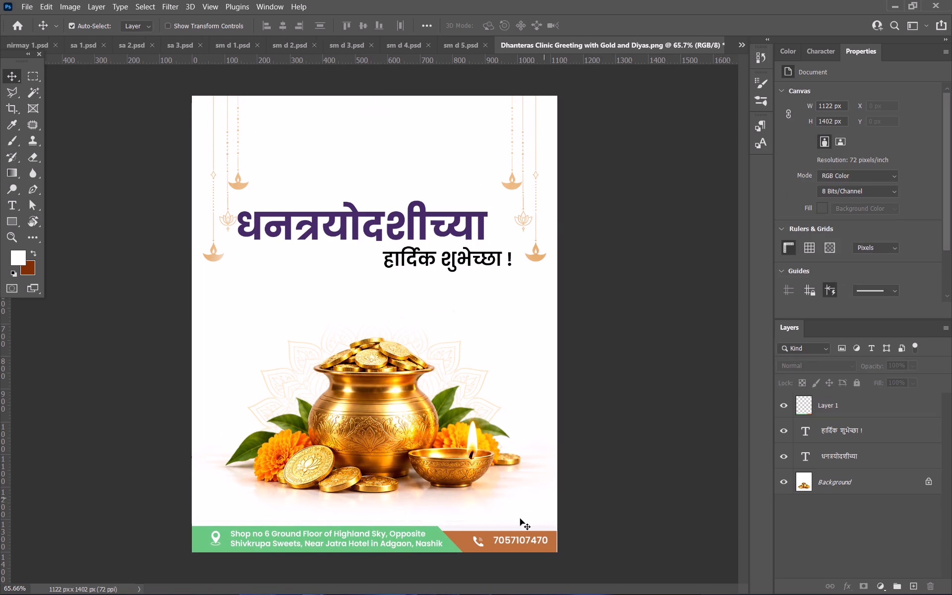
key(ctrl+z)
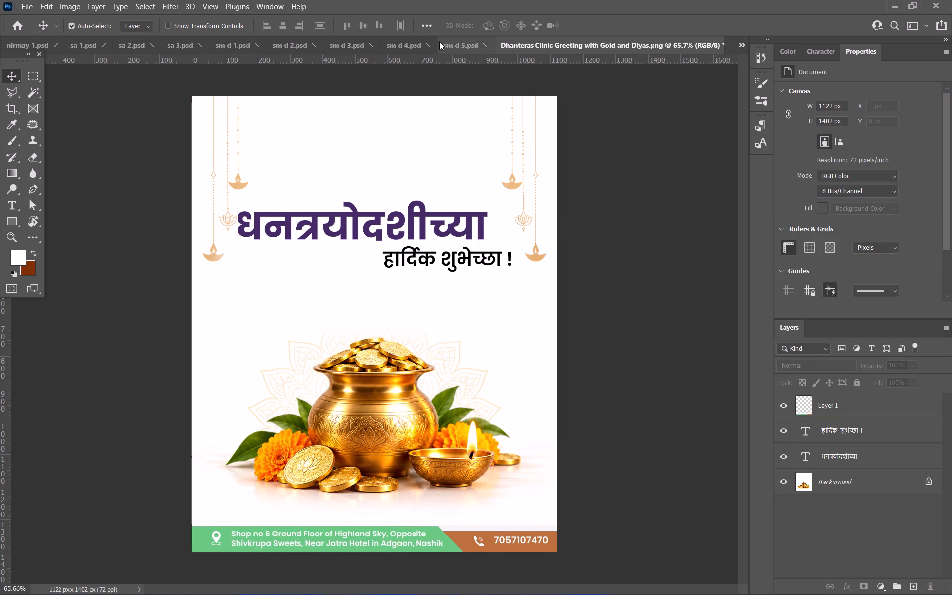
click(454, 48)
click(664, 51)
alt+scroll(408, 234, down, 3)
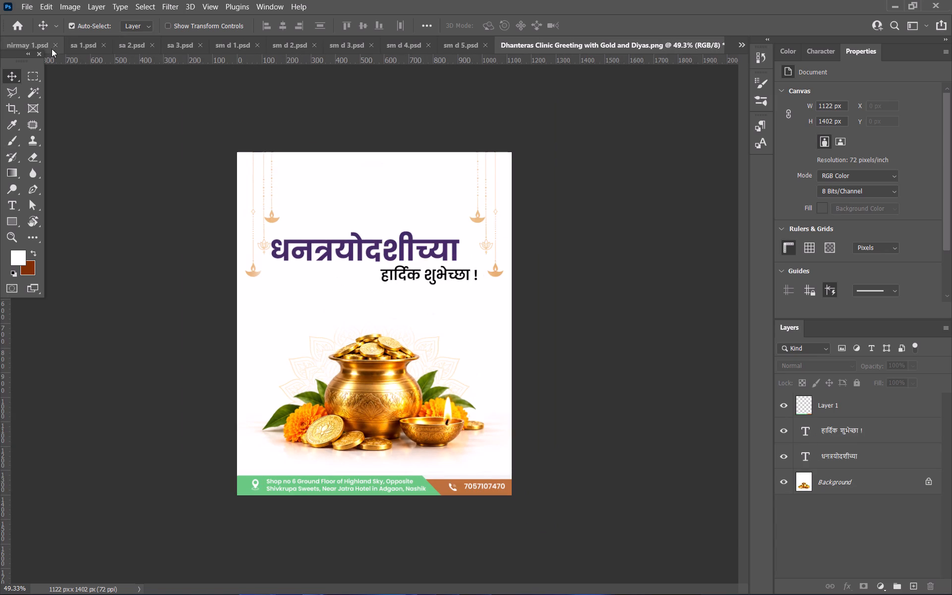
Save and close the finished documents nirmay 1.psd, sa 1.psd and sa 2.psd.
click(40, 44)
key(ctrl+s)
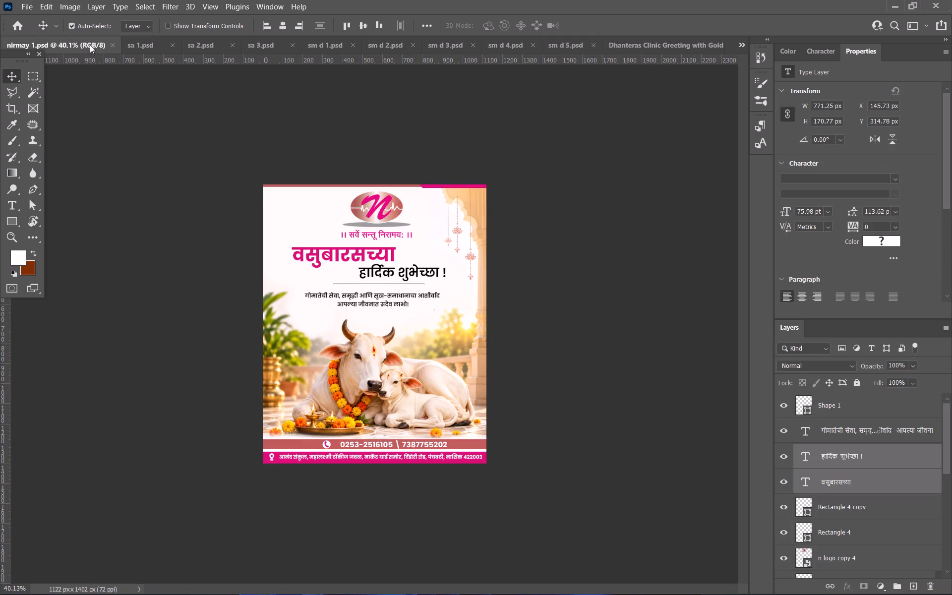
click(111, 42)
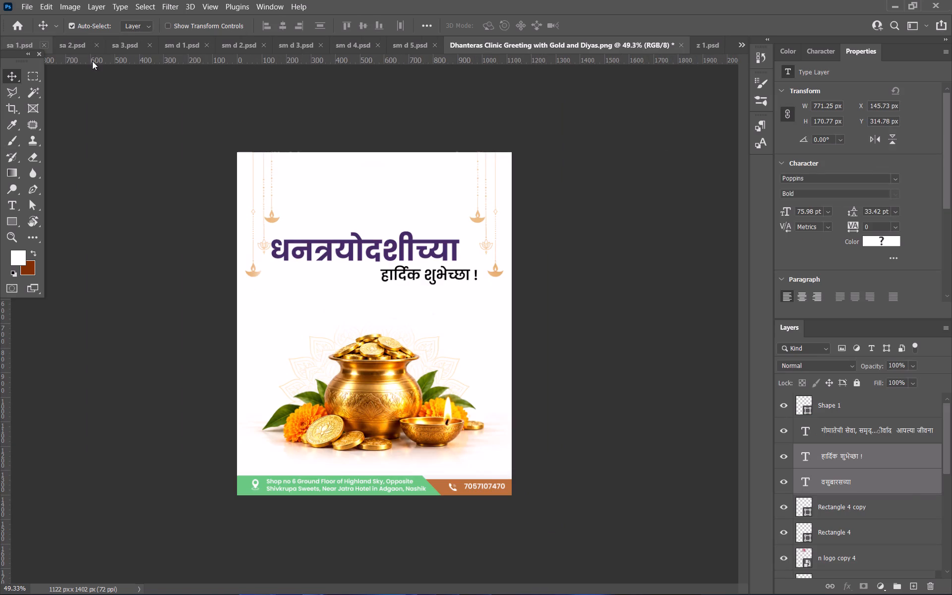
click(31, 41)
key(ctrl+s)
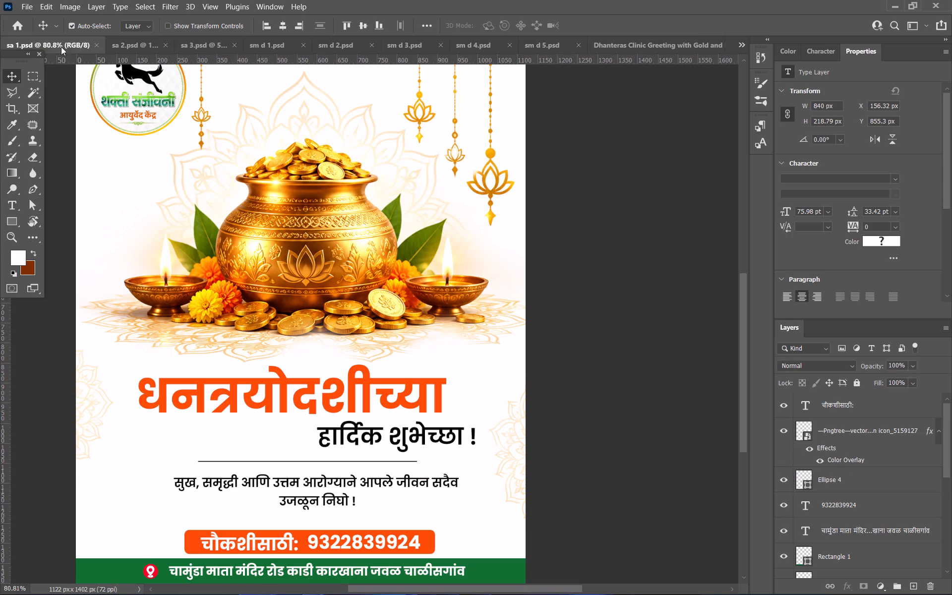
click(97, 46)
click(34, 40)
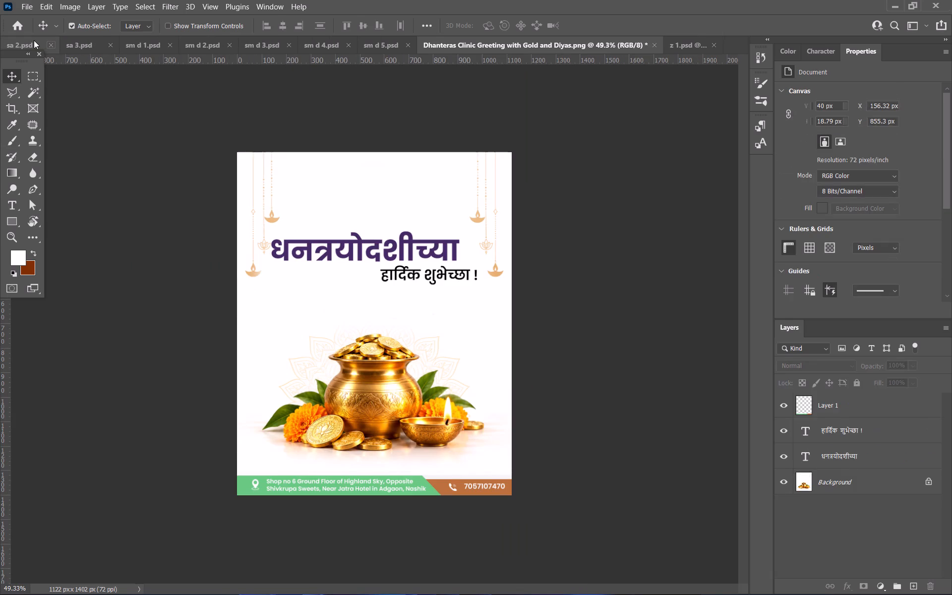
key(ctrl+s)
click(94, 43)
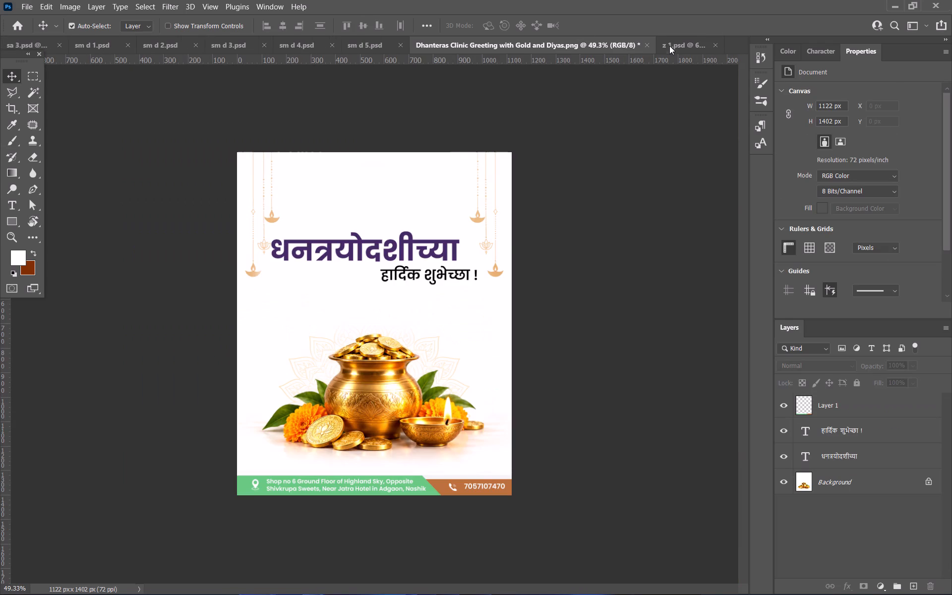
Copy the clinic logo and the green and brown top-edge bars from z 1.psd into the Dhanteras greeting.
click(672, 46)
drag(275, 133, 276, 146)
key(ctrl+z)
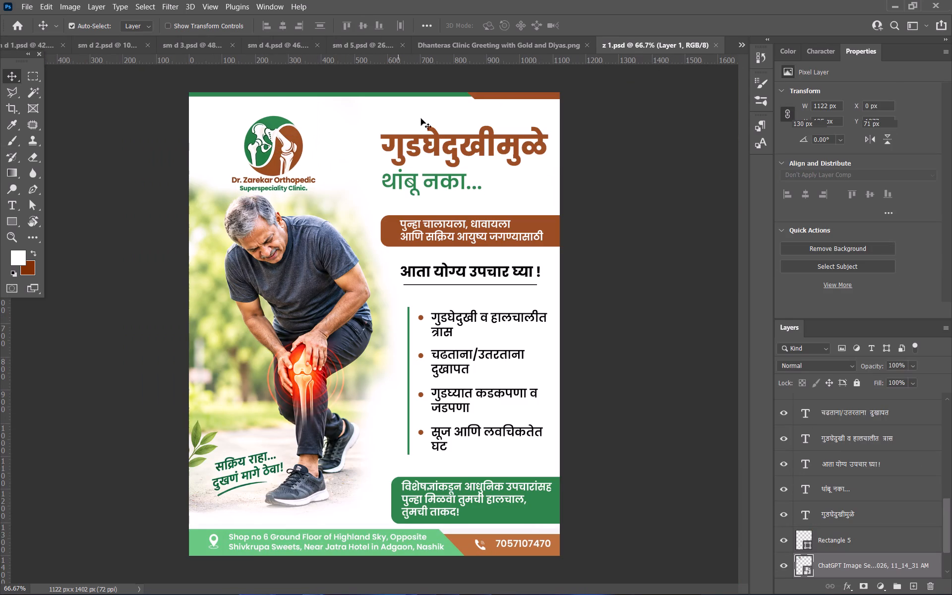
shift+click(492, 95)
shift+click(461, 96)
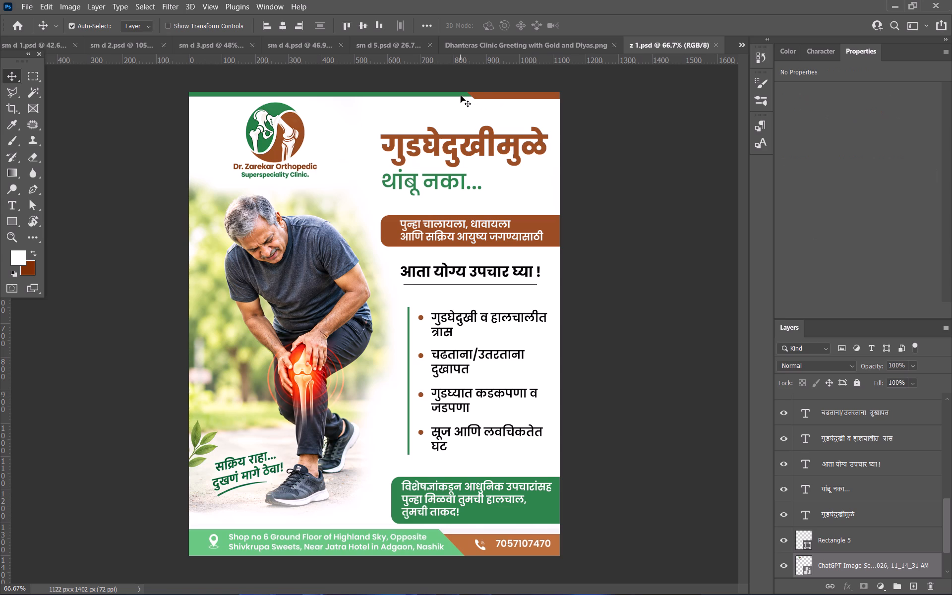
key(ctrl+c)
click(561, 41)
key(ctrl+v)
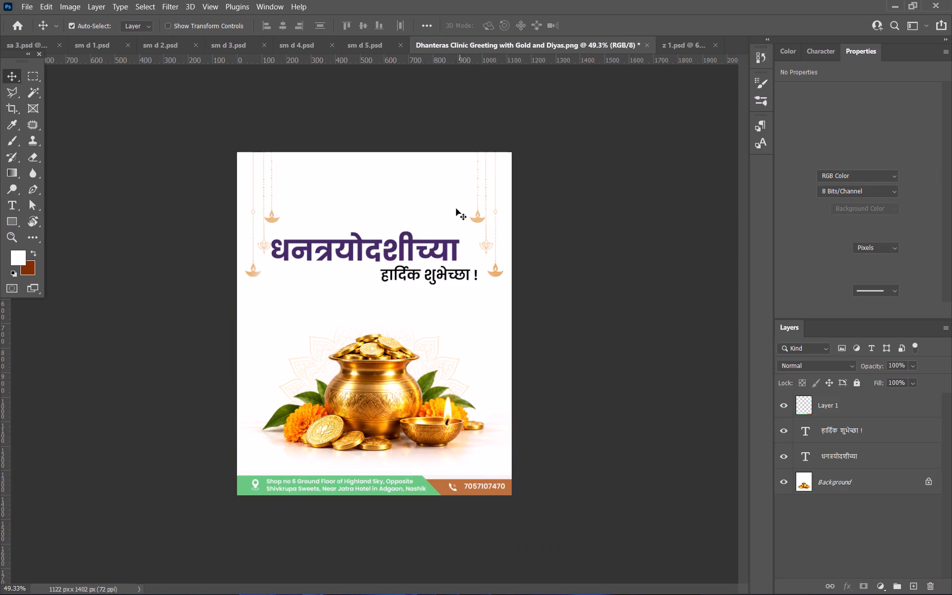
Move the pasted logo and bars together to the top of the greeting, leaving the bars as a thin strip along the edge.
drag(305, 324, 318, 193)
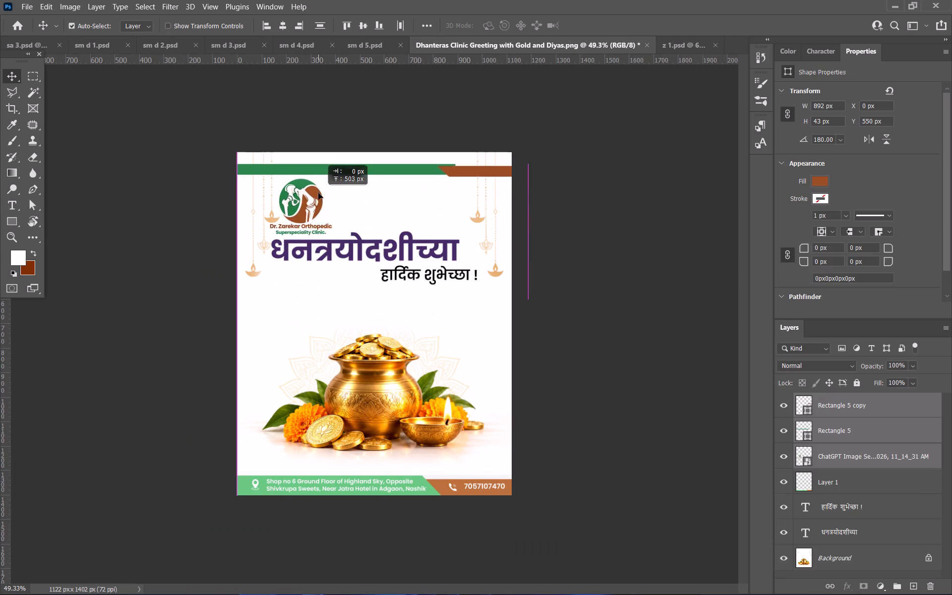
drag(318, 193, 319, 180)
key(Down)
key(Down)
key(Down)
key(Down)
key(Down)
key(Down)
key(Down)
key(Down)
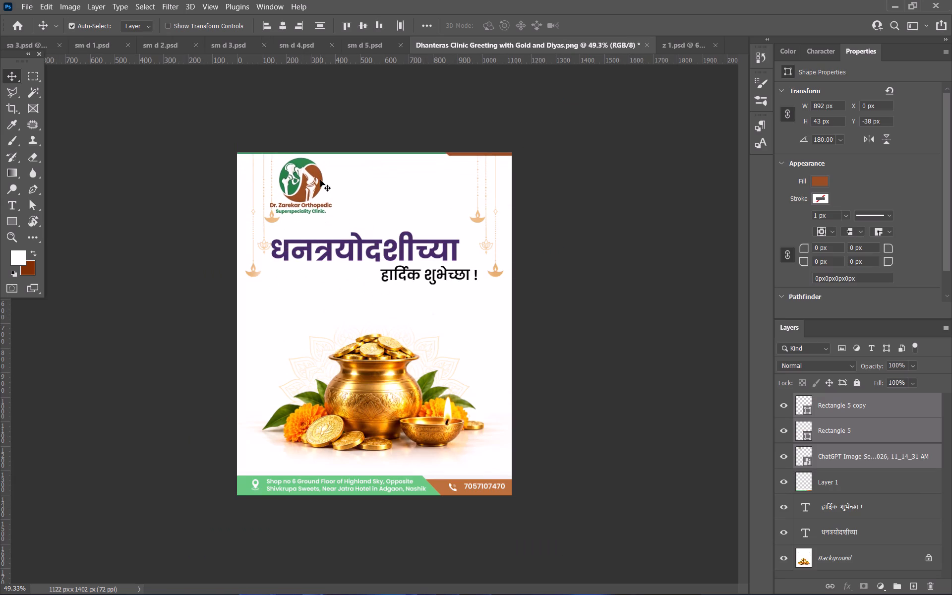
key(Down)
click(557, 187)
Move the clinic logo to the centre above the heading, at about X 461 px, Y 30 px.
drag(300, 183, 381, 189)
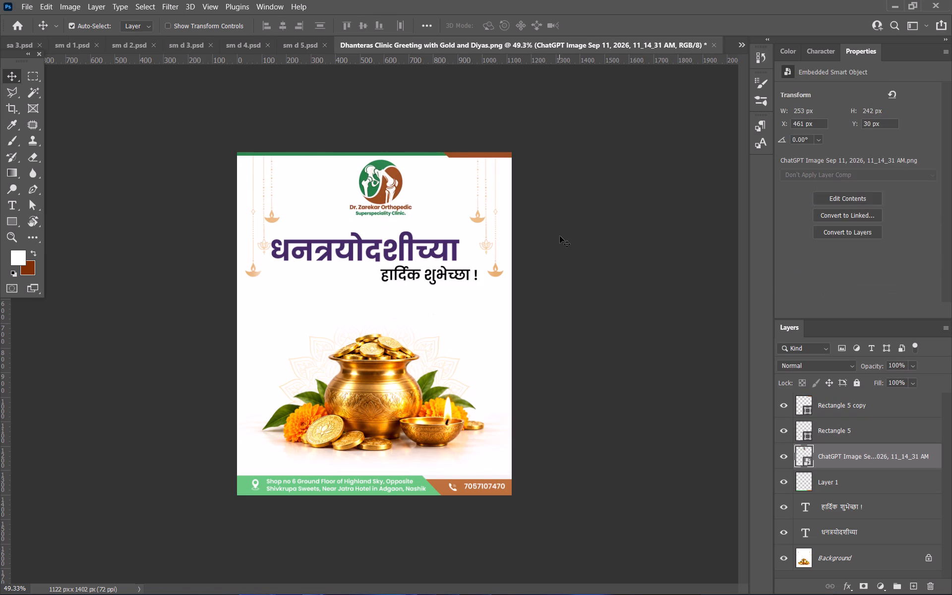
click(560, 236)
Recolour the धनत्रयोदशीच्या heading with the brown sampled from the clinic logo.
key(i)
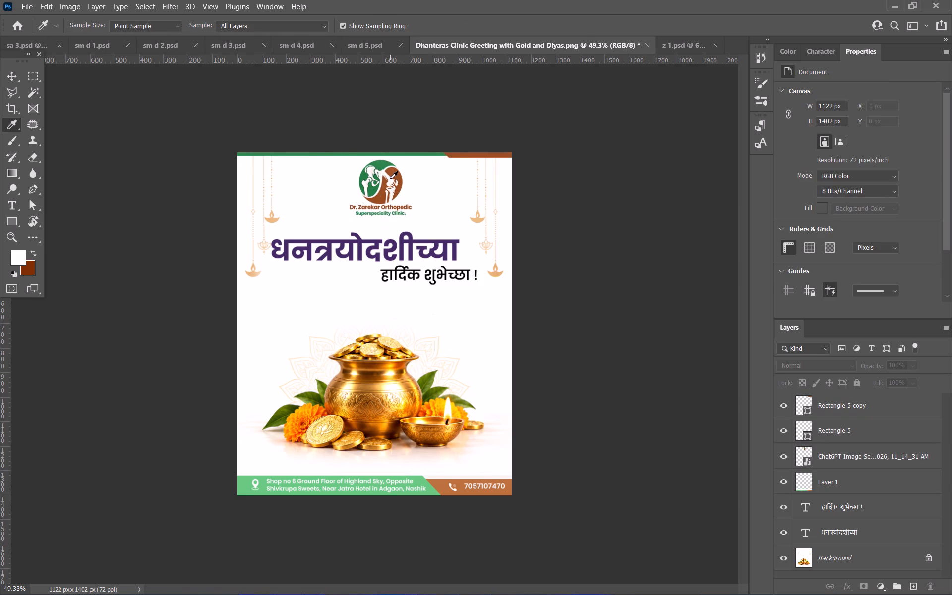
click(392, 173)
ctrl+click(392, 250)
key(alt+BackSpace)
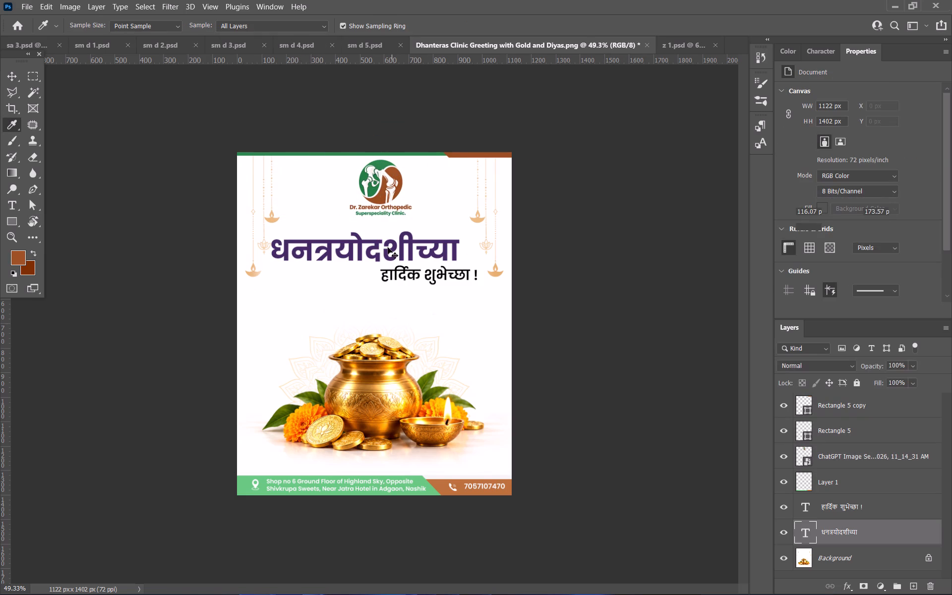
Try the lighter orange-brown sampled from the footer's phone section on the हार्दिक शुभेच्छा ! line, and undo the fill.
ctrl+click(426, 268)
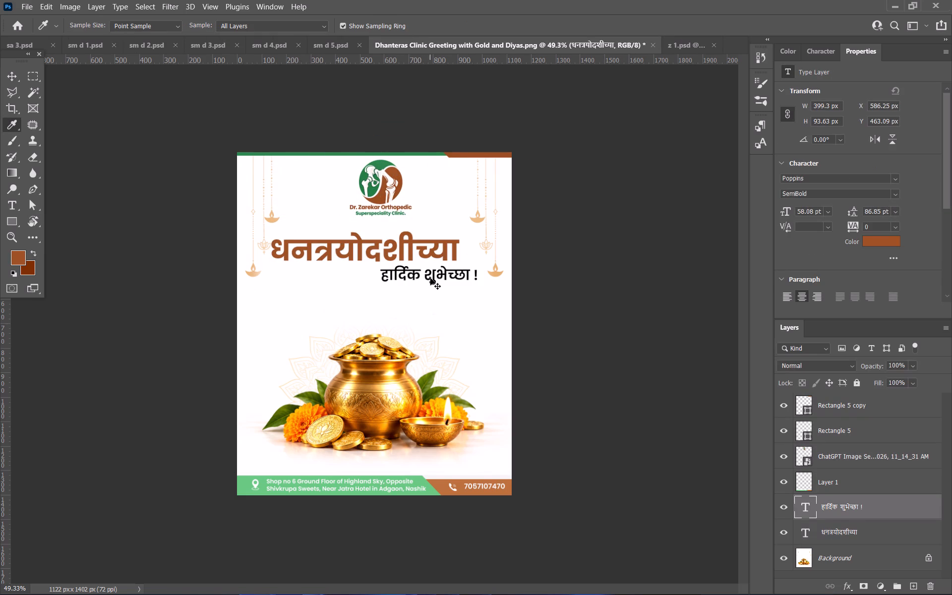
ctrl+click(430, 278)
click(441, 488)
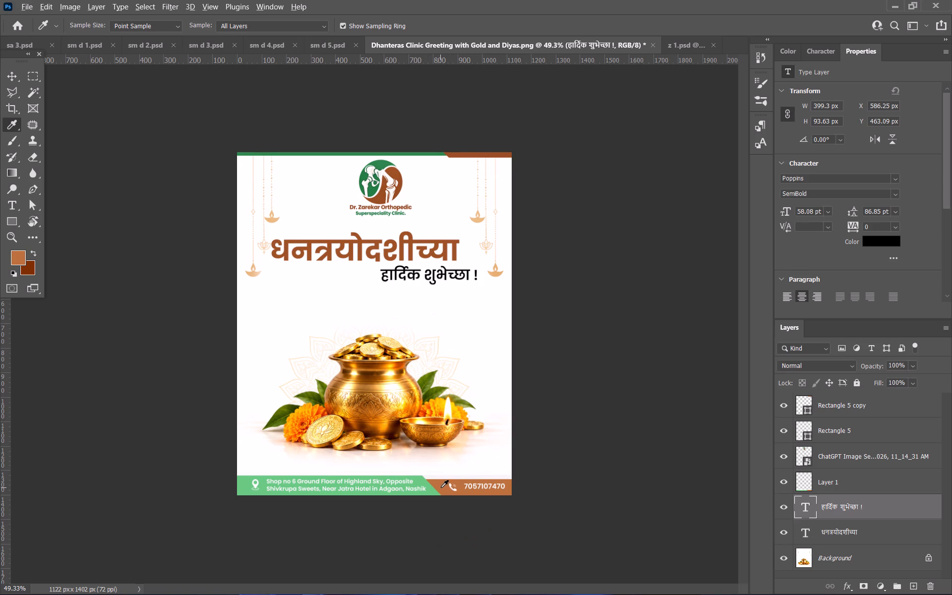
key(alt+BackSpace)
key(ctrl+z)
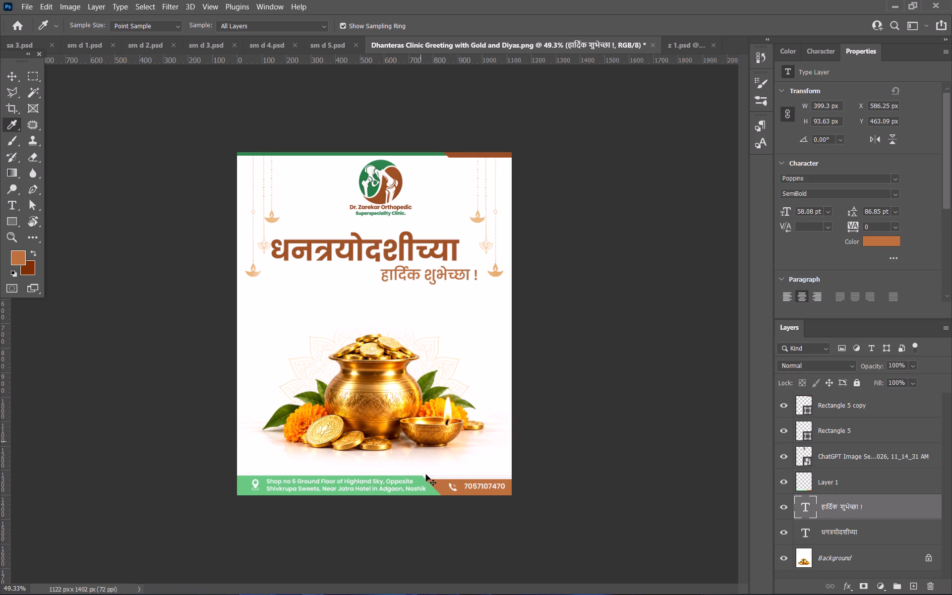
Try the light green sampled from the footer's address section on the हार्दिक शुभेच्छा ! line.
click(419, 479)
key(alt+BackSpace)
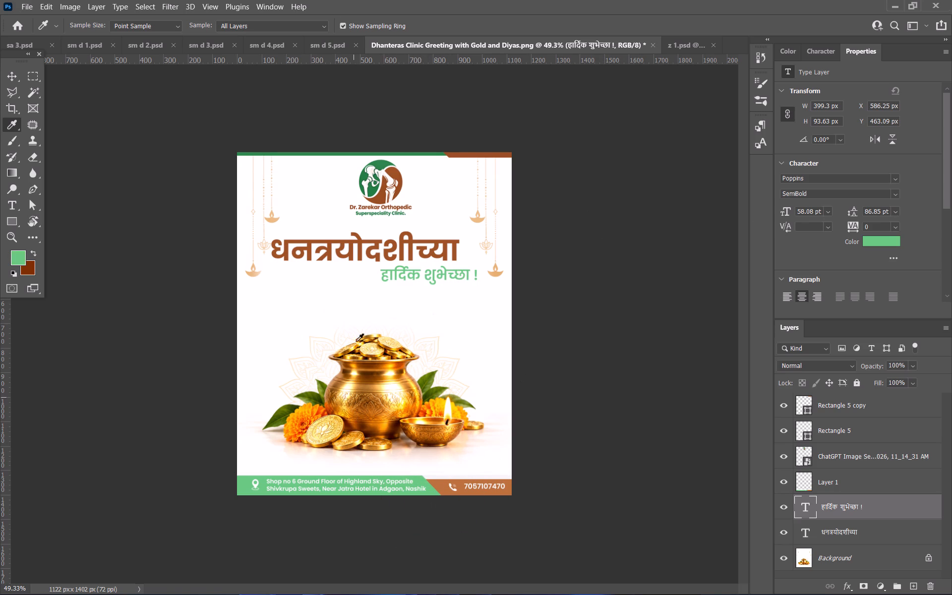
Recolour the हार्दिक शुभेच्छा ! line with the dark green sampled from the clinic logo.
click(372, 189)
key(alt+BackSpace)
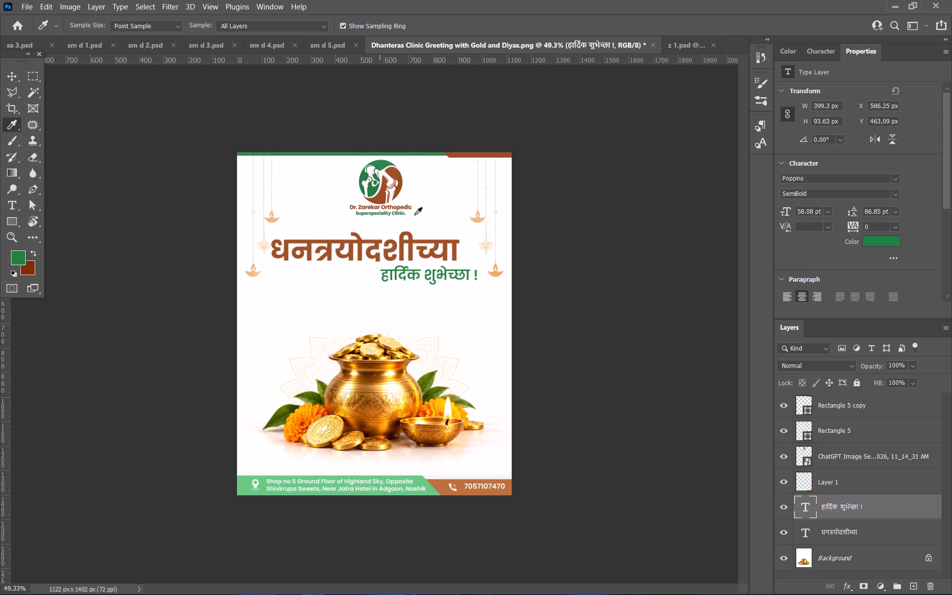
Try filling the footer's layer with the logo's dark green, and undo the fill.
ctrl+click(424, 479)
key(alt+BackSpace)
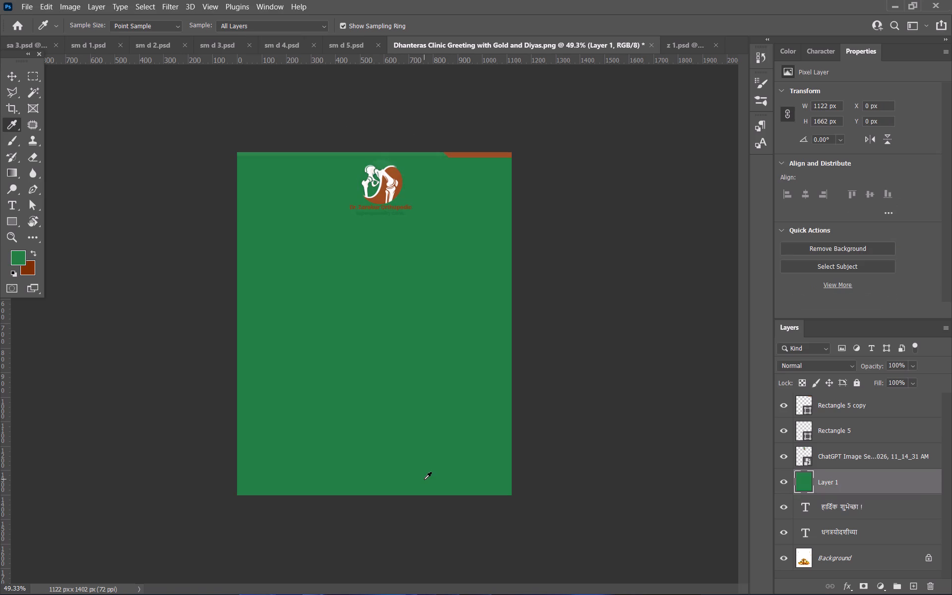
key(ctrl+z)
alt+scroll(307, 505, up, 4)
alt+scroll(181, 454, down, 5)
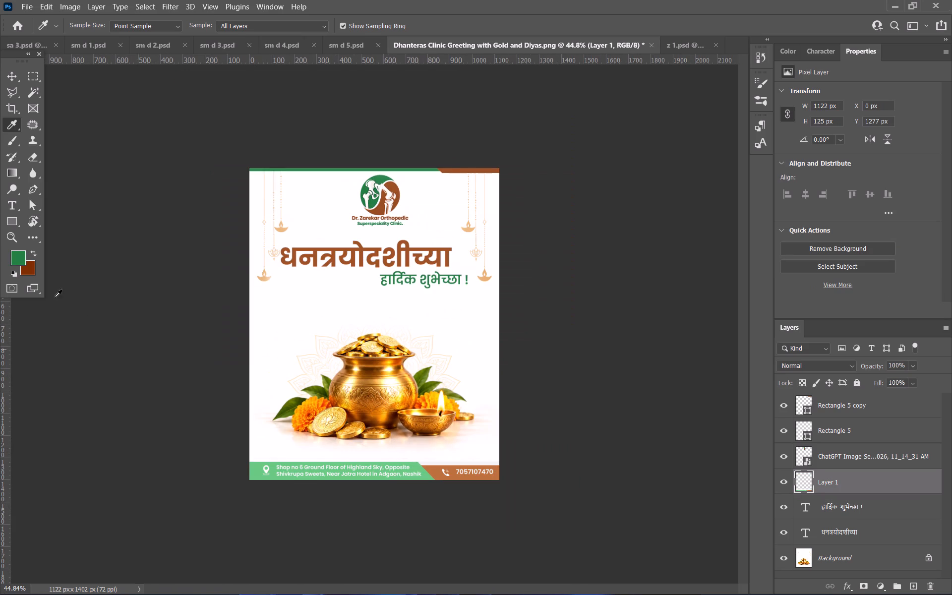
Draw a straight horizontal line about 605 px long with the Pen tool just below the हार्दिक शुभेच्छा ! line.
click(14, 82)
click(71, 198)
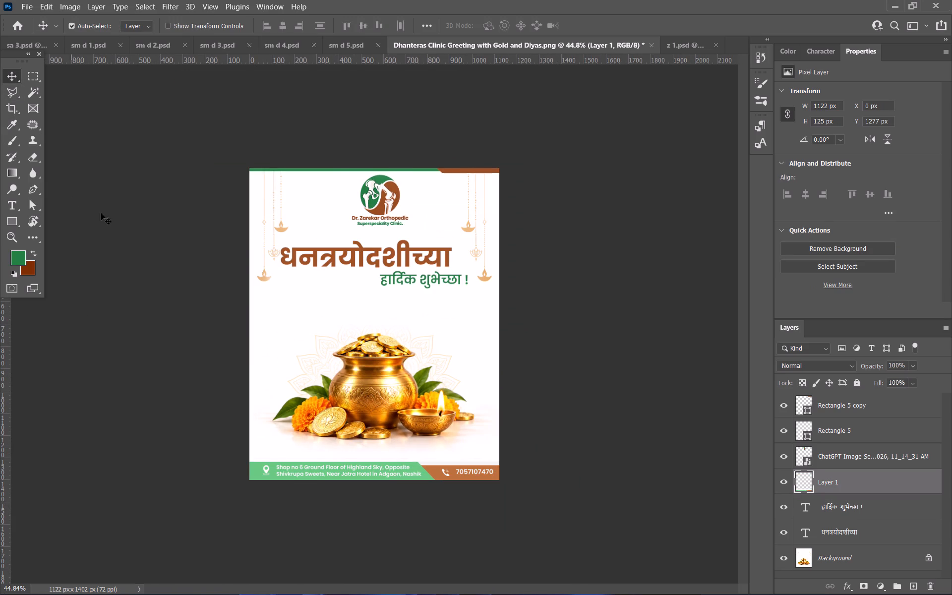
alt+scroll(279, 230, up, 8)
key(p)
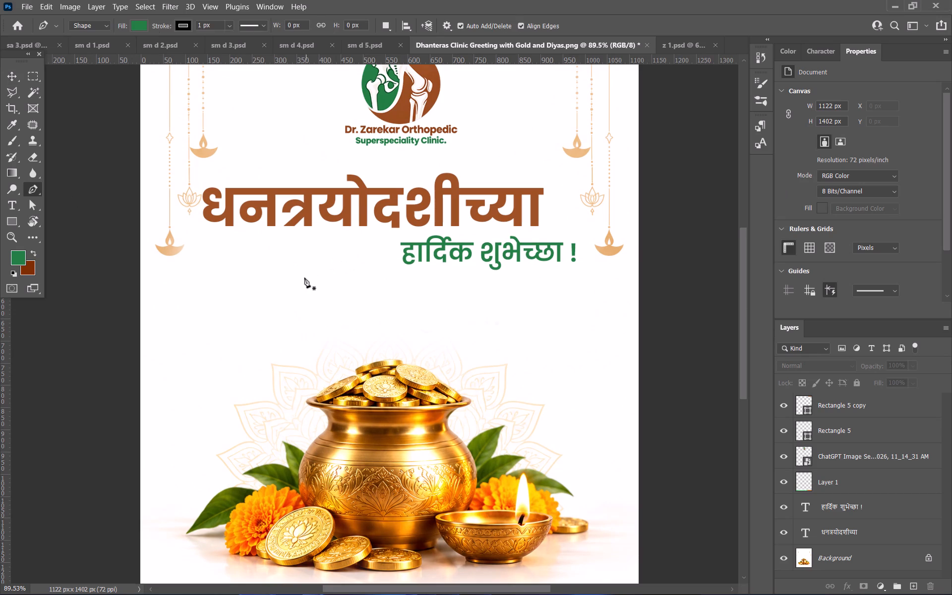
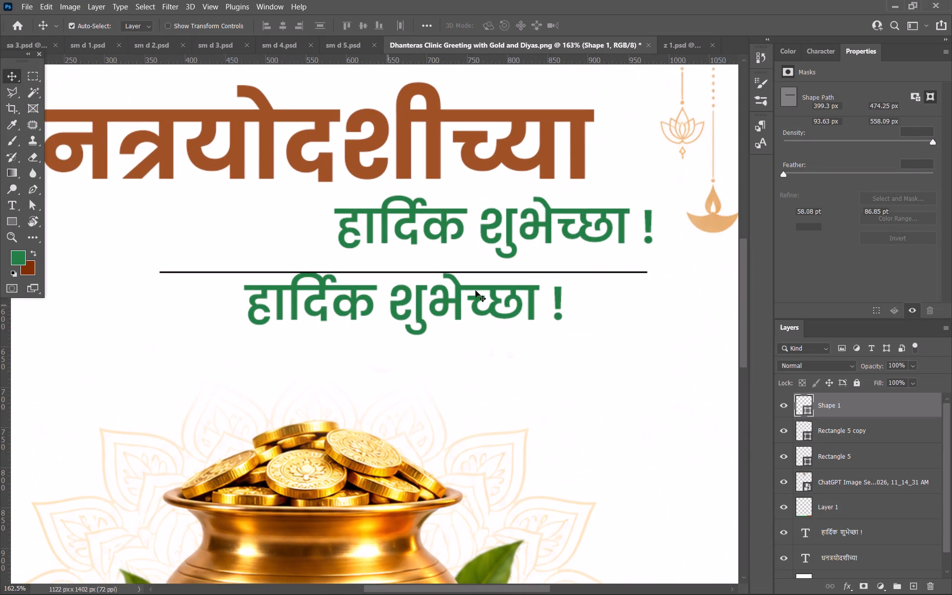
Scale the copied हार्दिक शुभेच्छा ! text beneath the black line down to about 251 px wide.
drag(564, 270, 463, 285)
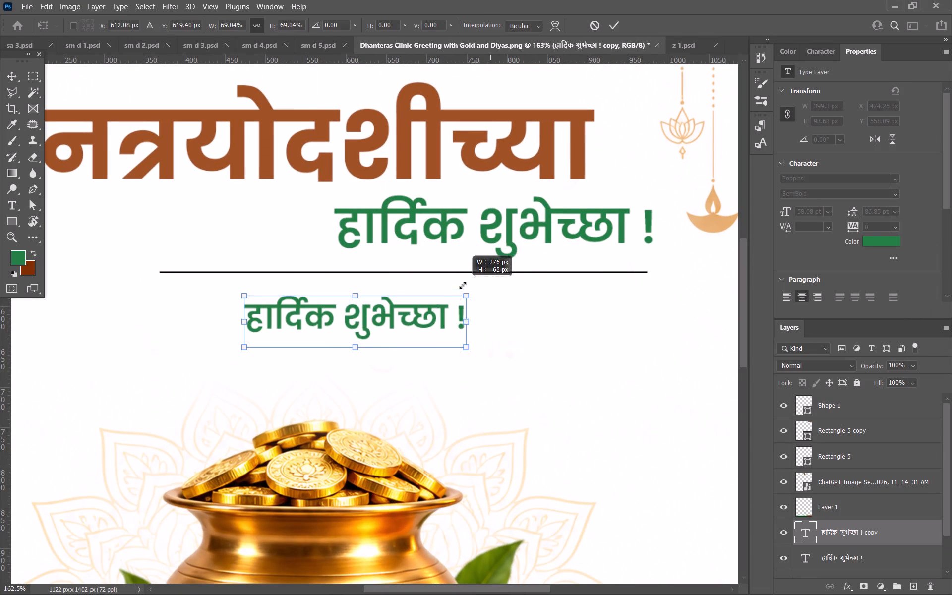
drag(463, 285, 443, 291)
click(611, 27)
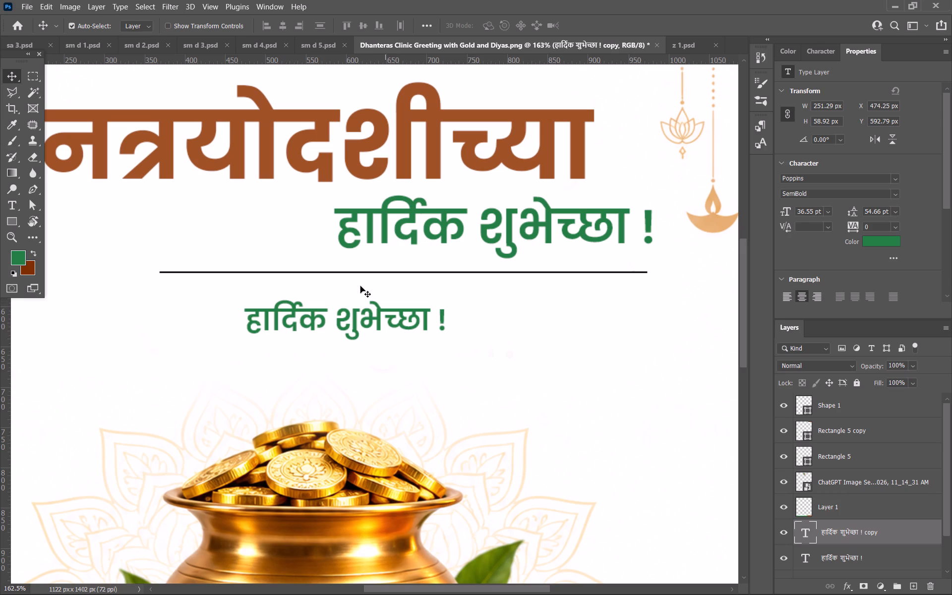
Replace the small copied text beneath the line with the copied Marathi wish ending समृद्धी आणि उत्तम आरोग्याने आपले जीवन उजळून निघो!
double_click(385, 322)
key(ctrl+v)
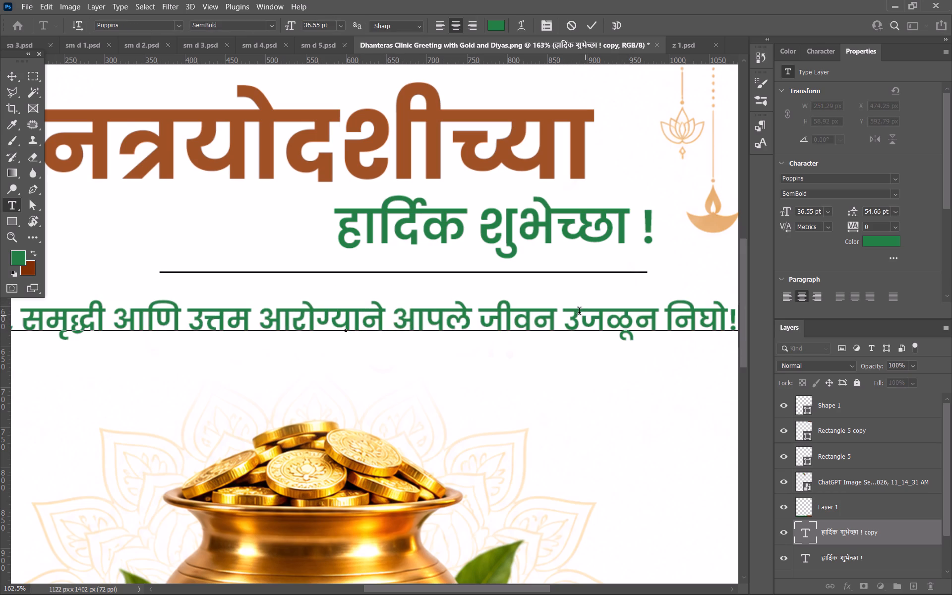
Break the सुख, समृद्धी message onto a second line before उजळून and add a space before its exclamation mark.
click(576, 310)
click(571, 308)
key(Return)
click(430, 368)
click(420, 364)
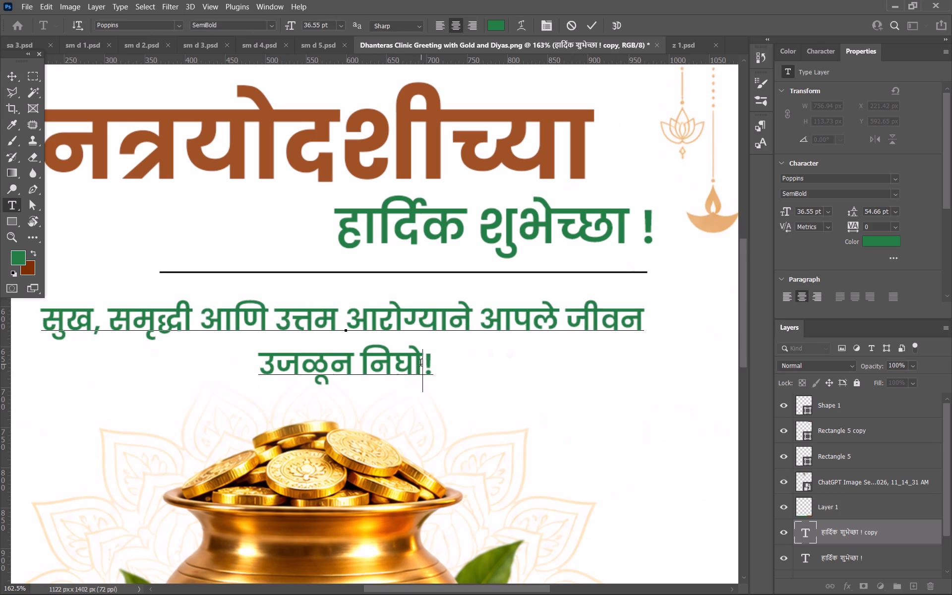
key(space)
click(9, 78)
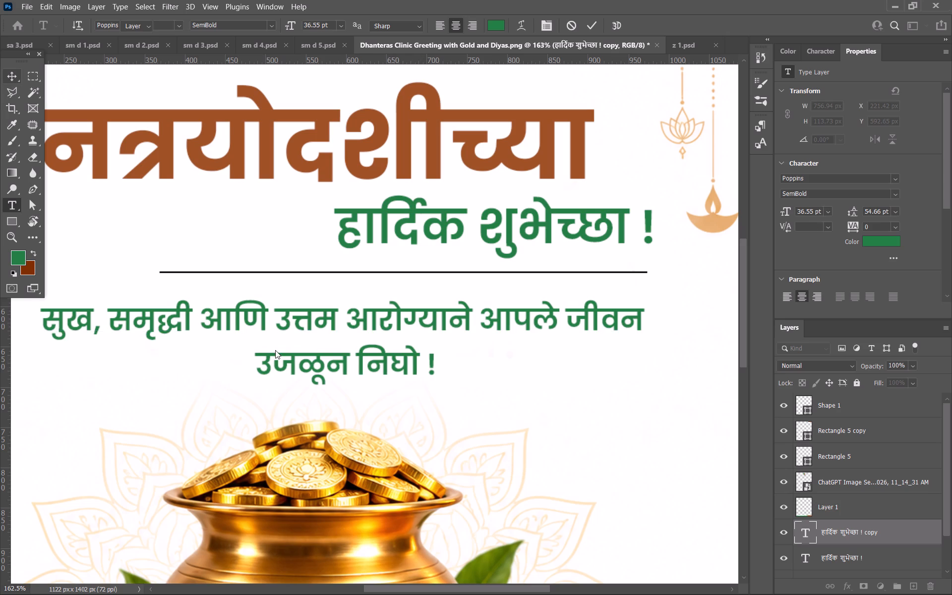
Set the leading of the two-line message to 50.66 pt.
alt+scroll(278, 354, down, 7)
alt+scroll(292, 345, up, 3)
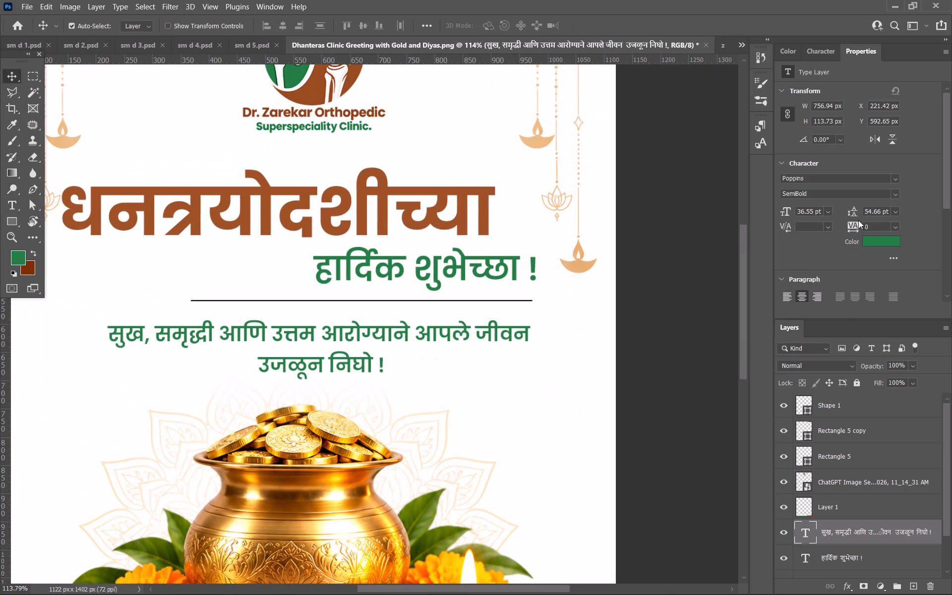
click(870, 209)
key(Right)
key(BackSpace)
key(0)
key(Return)
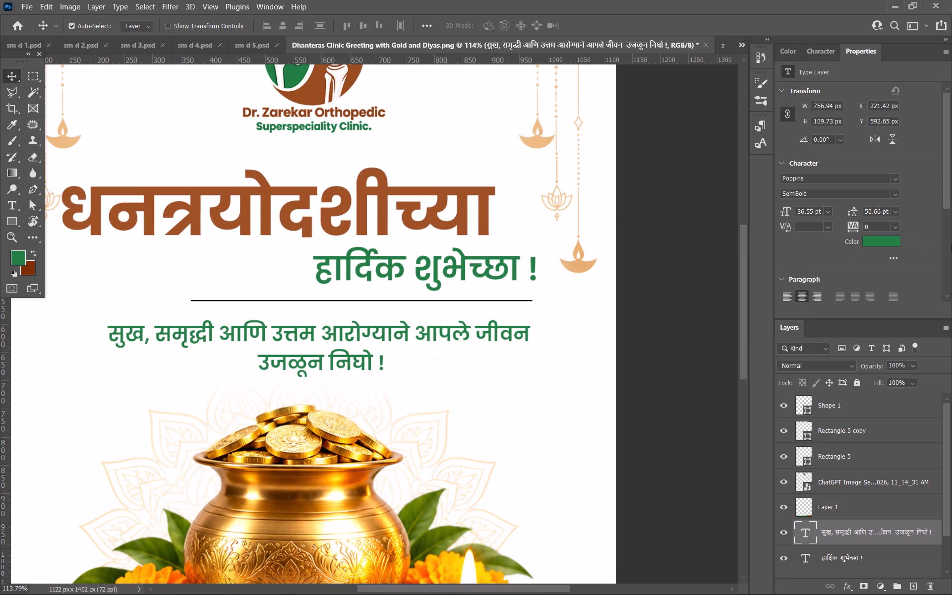
Recolour the two-line message near-black, #090909.
click(891, 240)
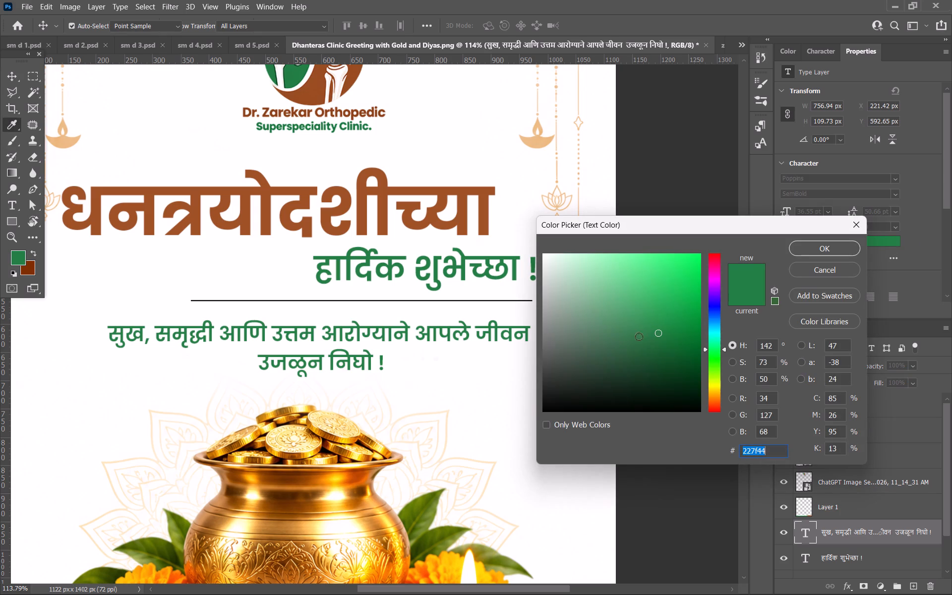
drag(637, 337, 532, 406)
click(820, 247)
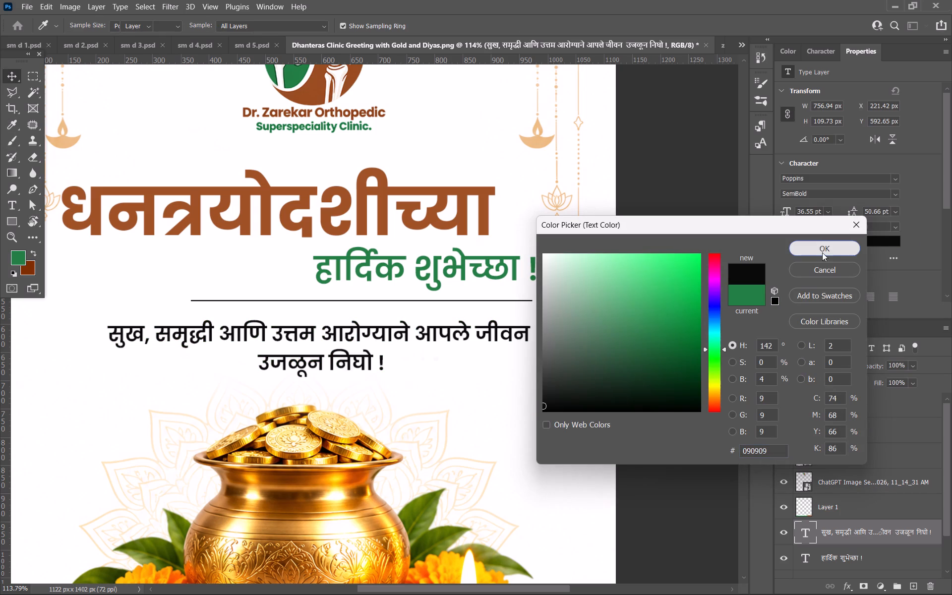
Nudge the two-line message slightly upward, closer to the divider line, to about Y 587 px.
alt+scroll(386, 354, down, 7)
key(Up)
key(Up)
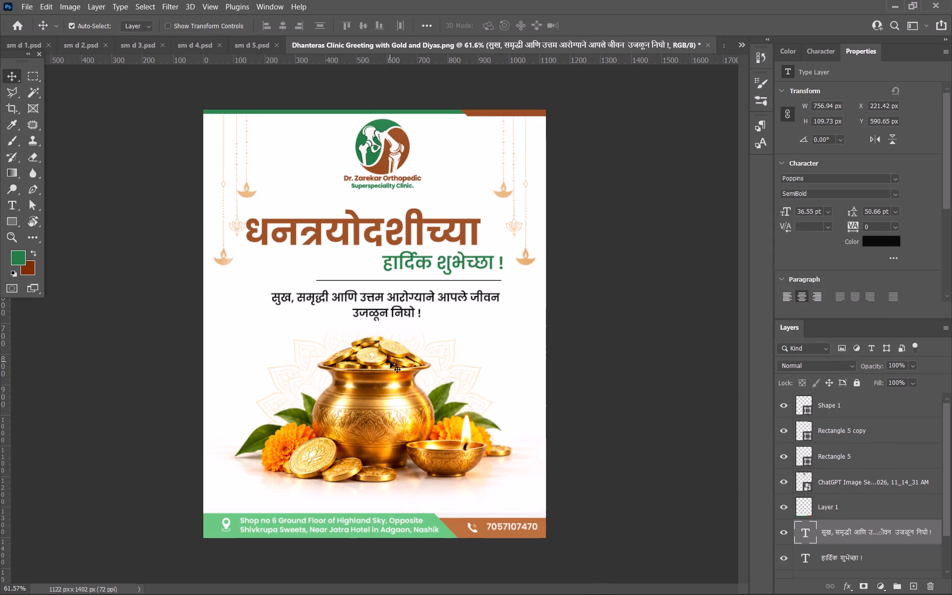
key(Up)
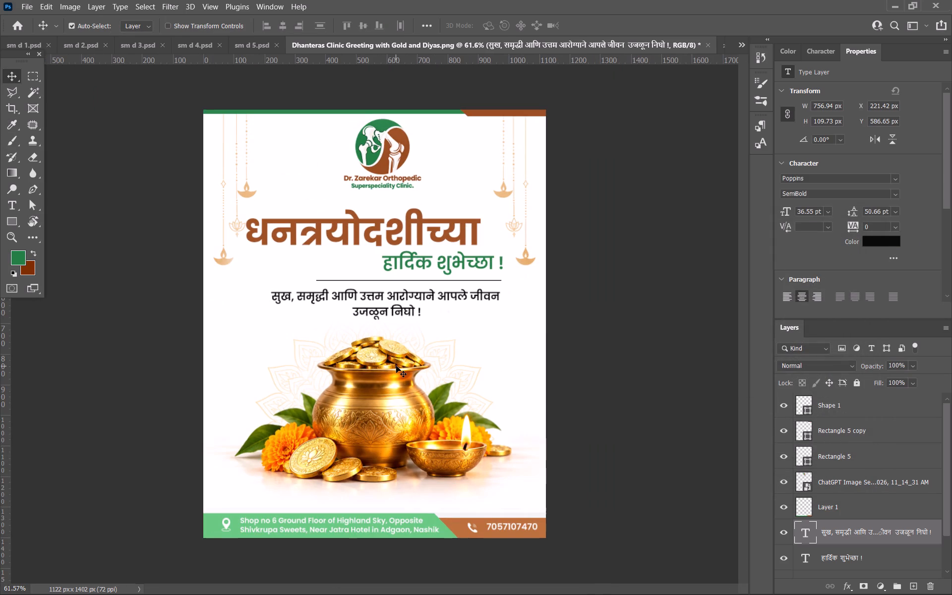
Scale the clinic logo up slightly to 23.40%, keeping its top edge in place, and deselect it.
scroll(408, 322, down, 4)
alt+scroll(401, 372, up, 6)
alt+scroll(398, 356, down, 8)
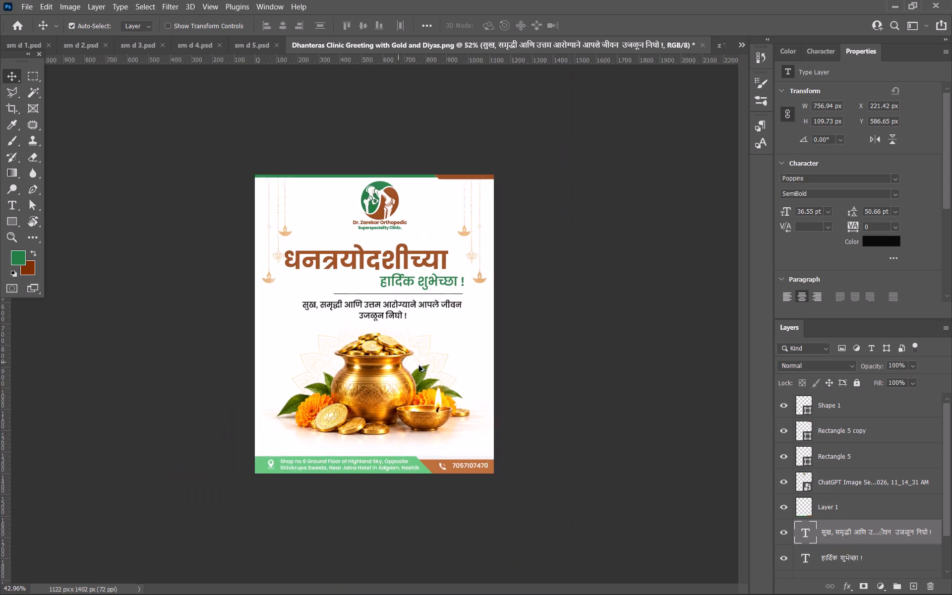
click(546, 276)
alt+scroll(399, 221, up, 5)
click(378, 161)
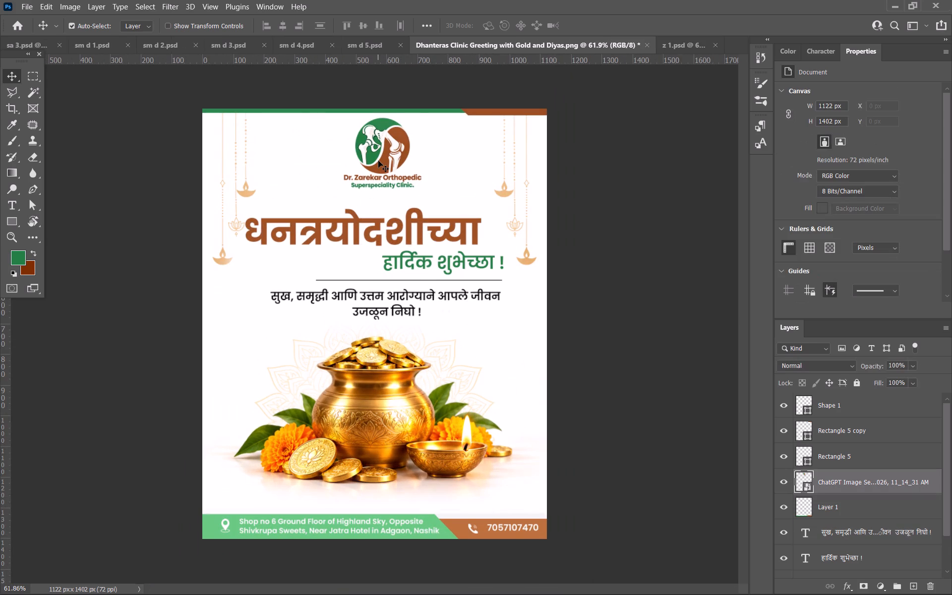
key(ctrl+t)
drag(380, 199, 380, 204)
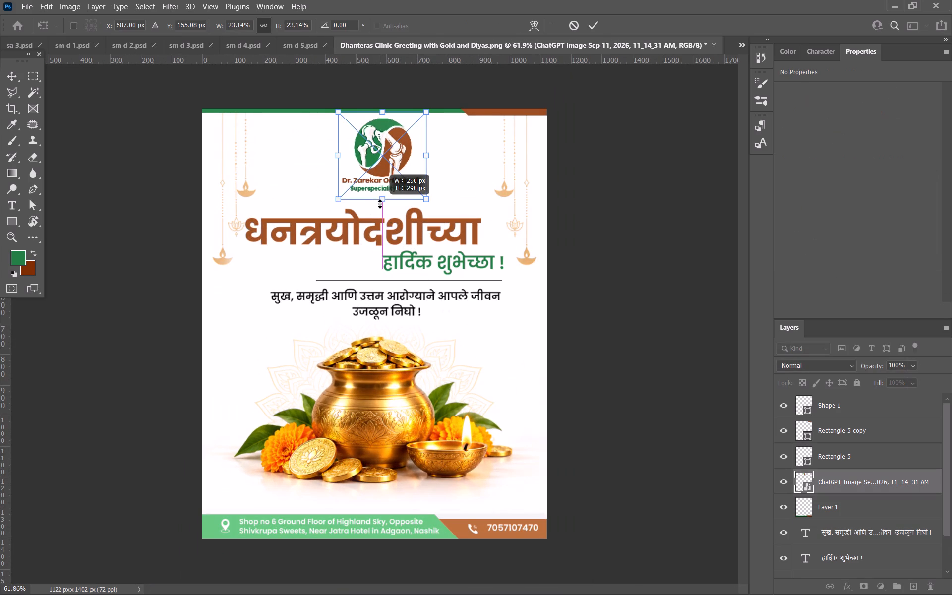
drag(380, 204, 382, 205)
click(599, 19)
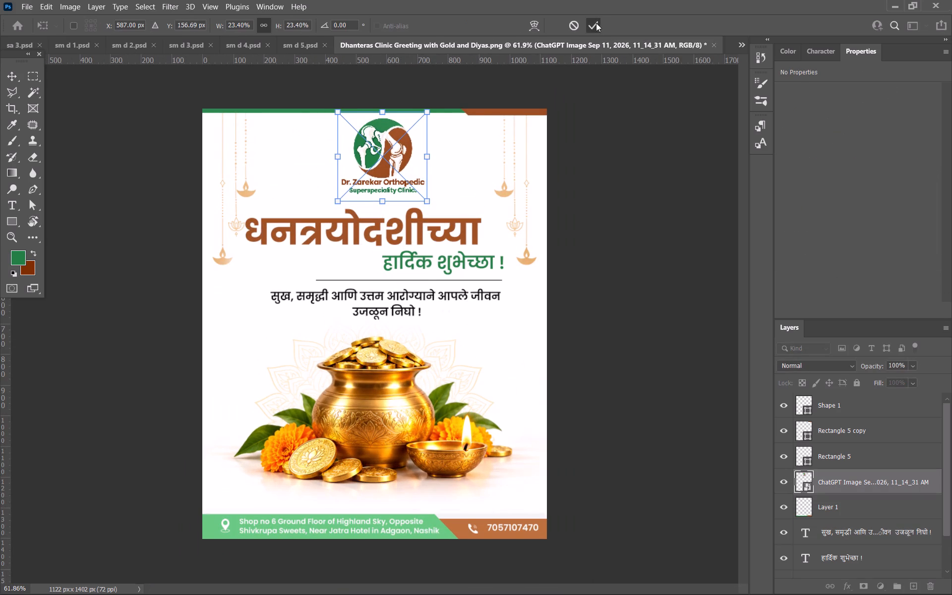
alt+scroll(539, 196, down, 4)
alt+click(610, 222)
Save the poster as a layered Photoshop file named z d 1 in the job folder.
key(ctrl+s)
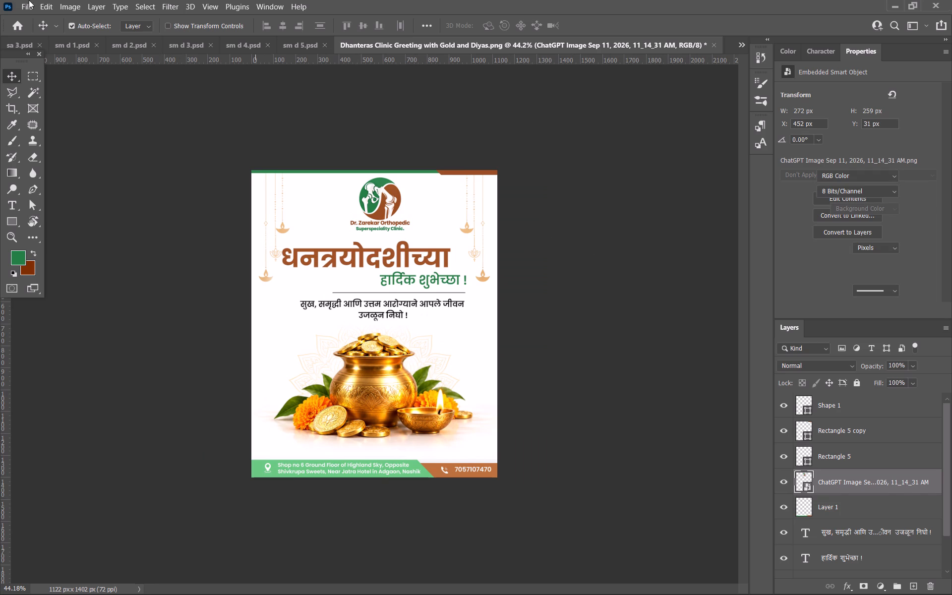
scroll(174, 320, down, 1)
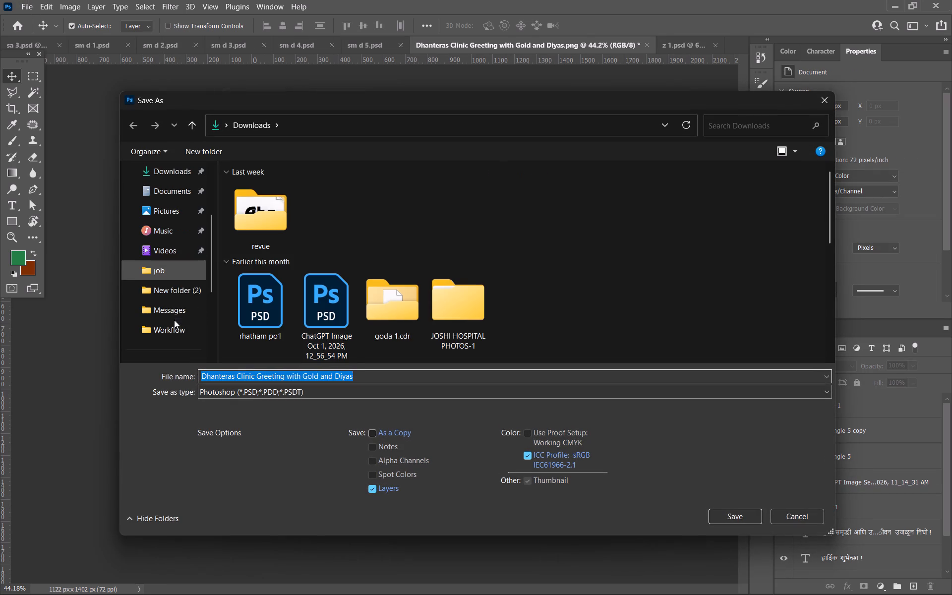
click(169, 269)
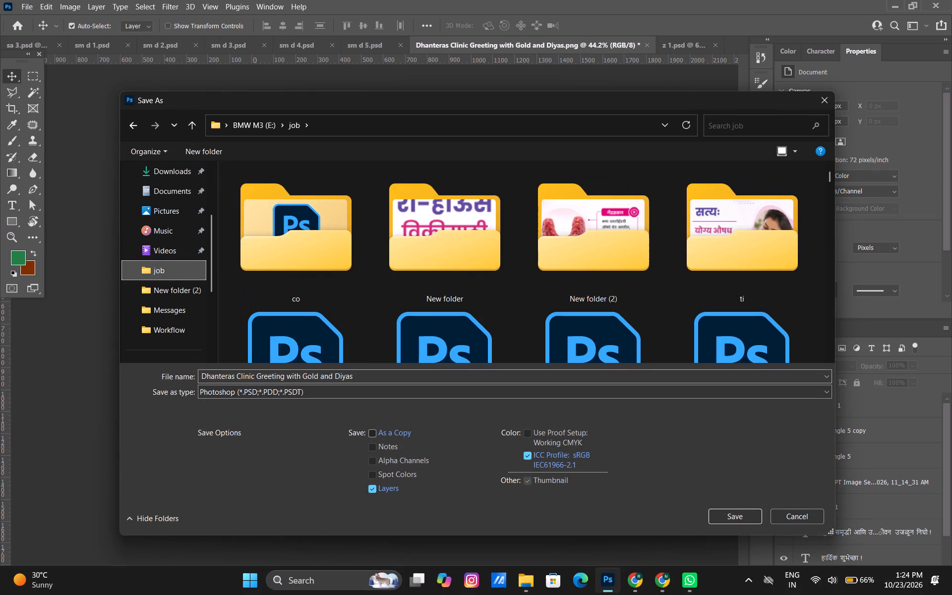
click(209, 376)
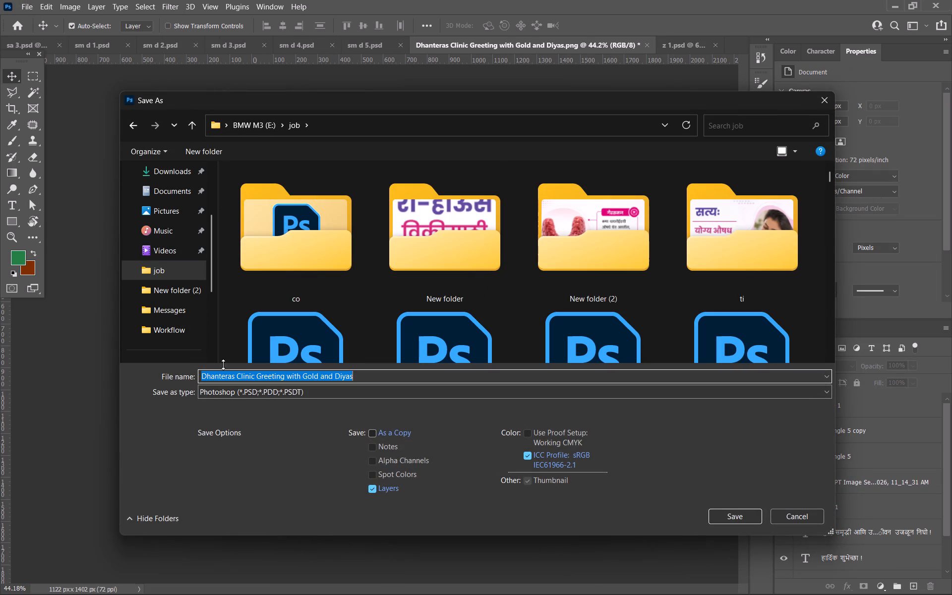
key(z)
key(space)
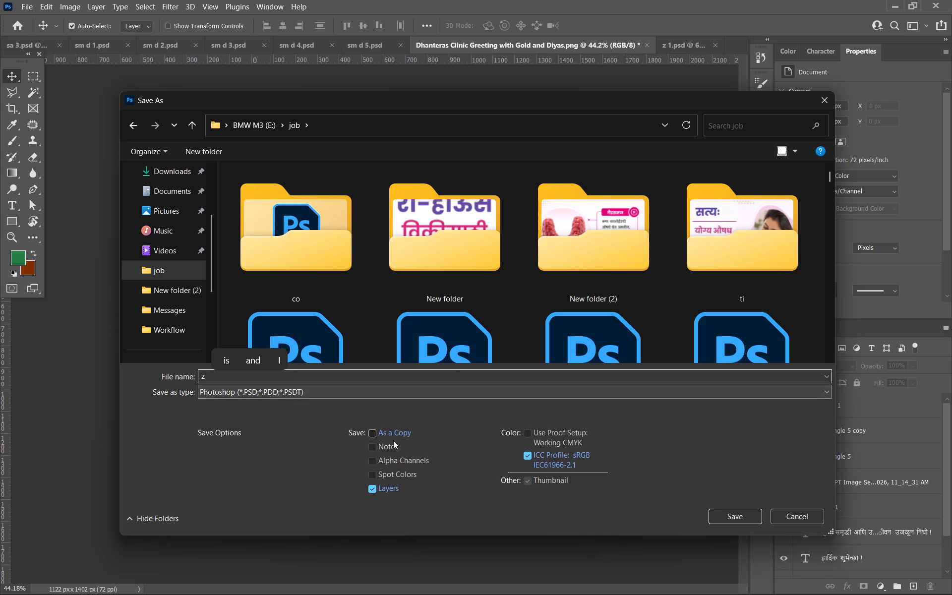
key(1)
click(743, 515)
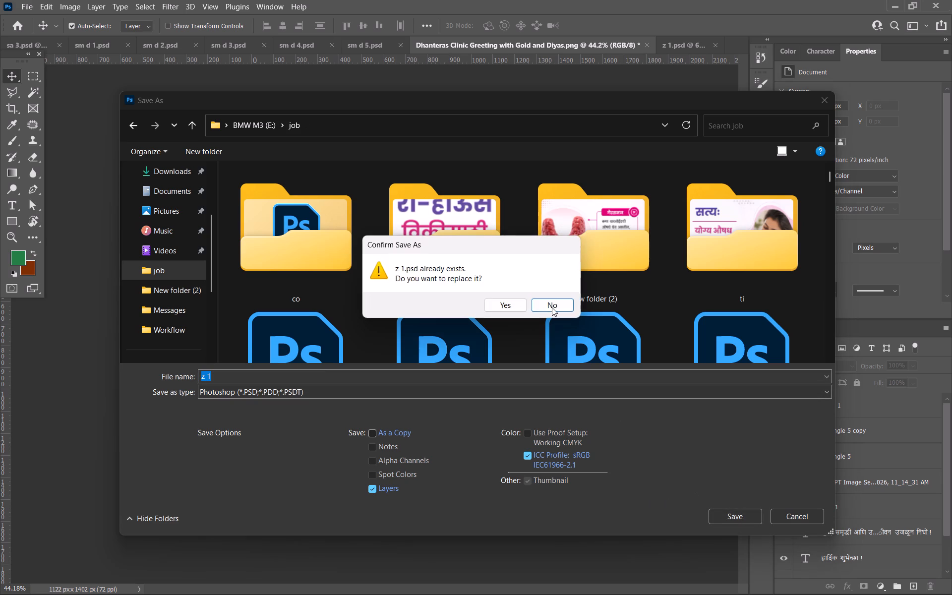
click(552, 307)
click(222, 375)
click(205, 378)
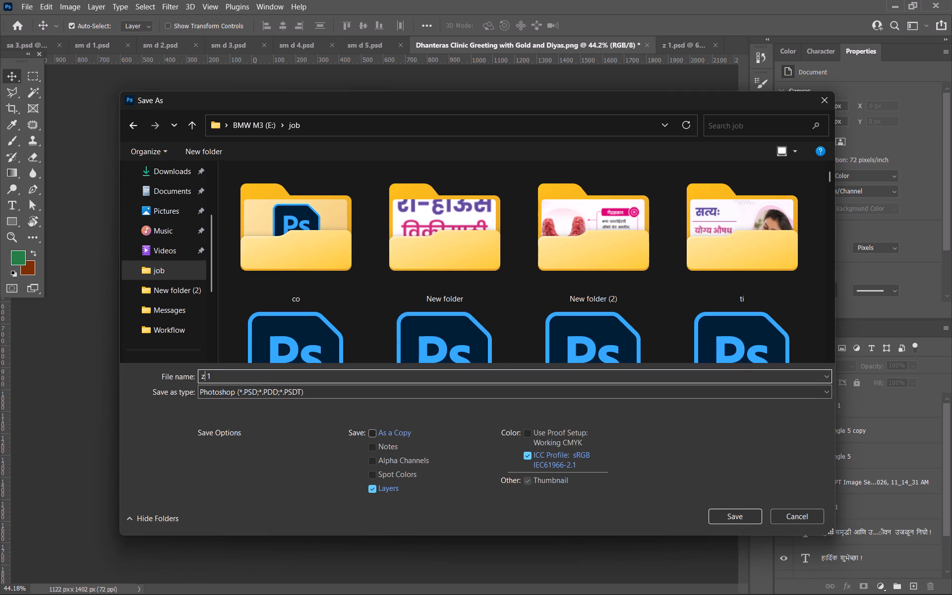
key(space)
text(d)
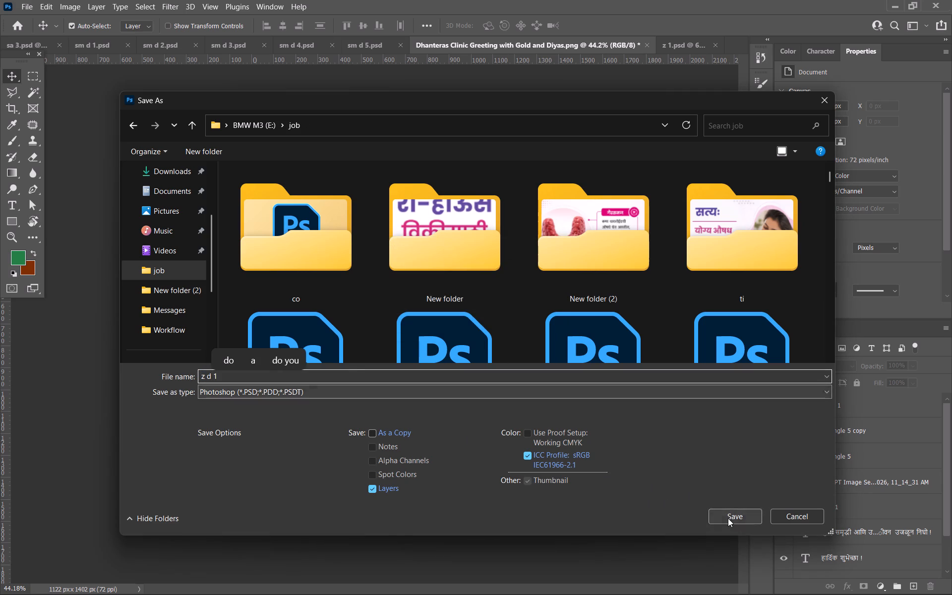
click(728, 518)
alt+scroll(443, 231, down, 4)
click(403, 178)
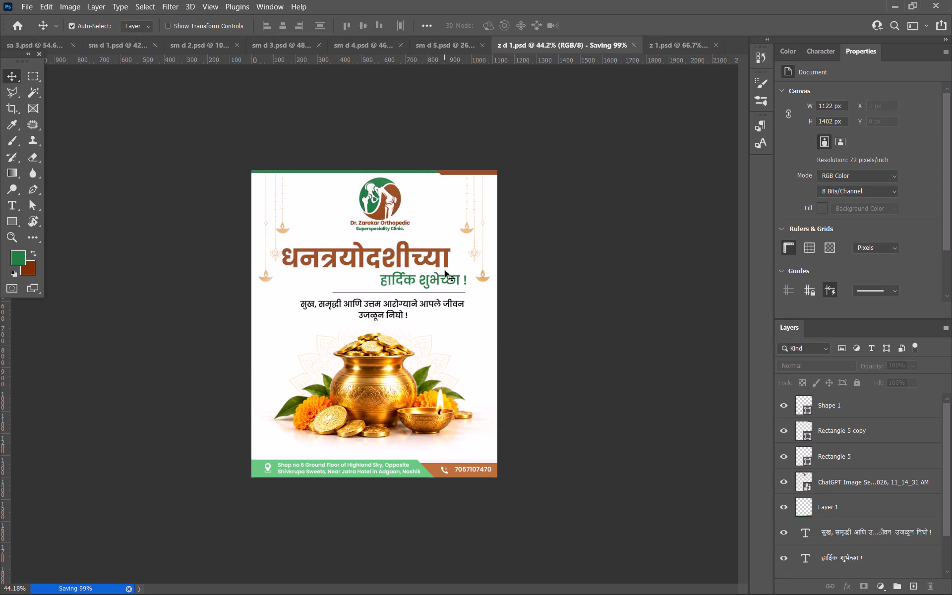
alt+scroll(444, 271, down, 4)
alt+scroll(441, 275, up, 2)
key(ctrl+s)
Close the knee-pain poster document z 1.psd.
click(651, 49)
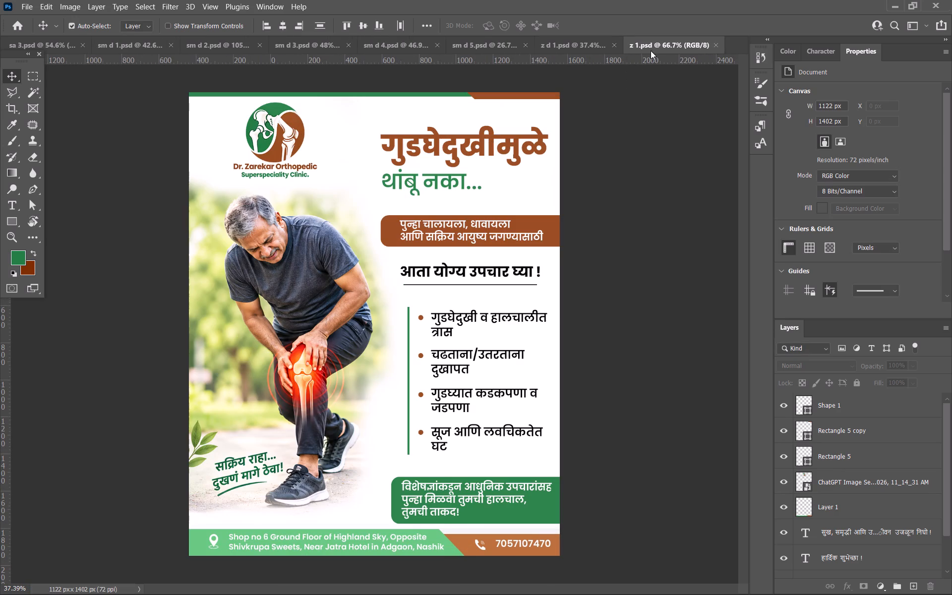
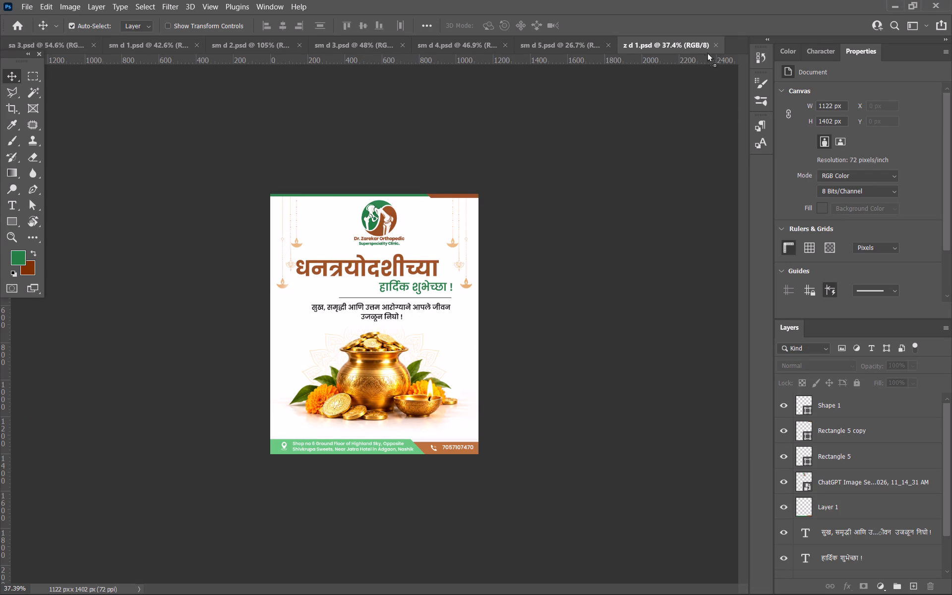
drag(707, 53, 730, 40)
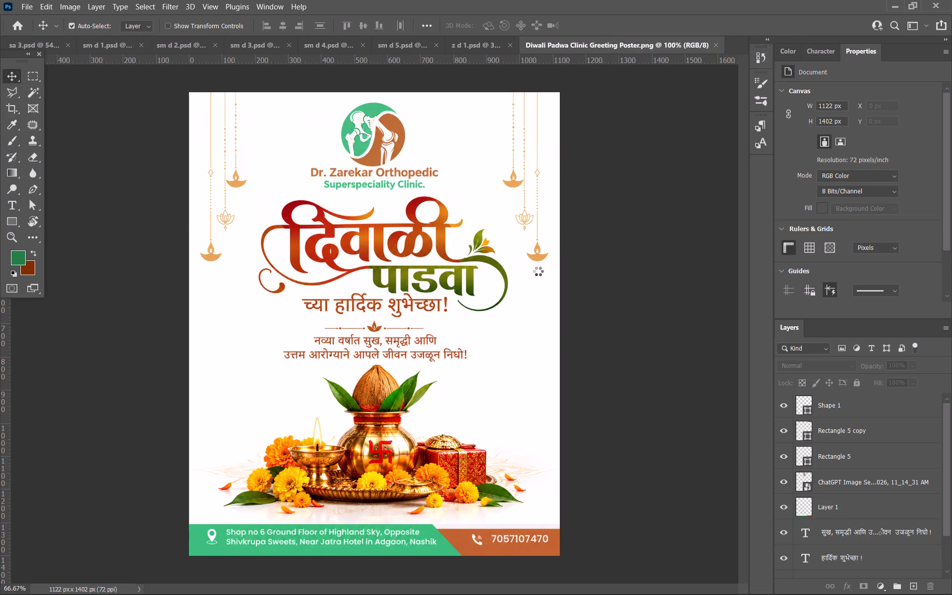
Sample the white background and paint out the clinic logo, Diwali Padwa headline and greeting line with a 240 px soft brush.
alt+scroll(492, 295, down, 4)
alt+scroll(403, 313, up, 11)
alt+scroll(254, 326, down, 2)
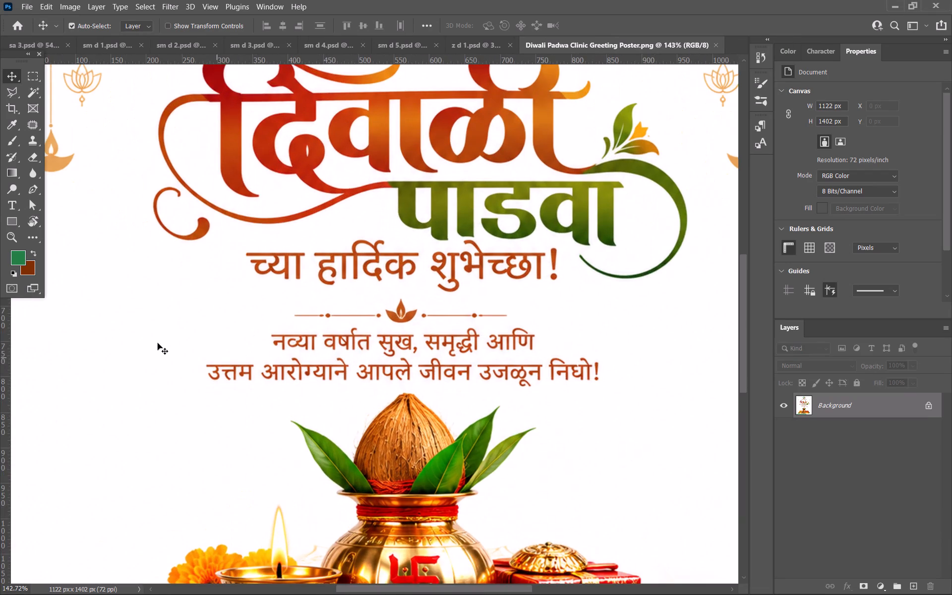
click(157, 343)
key(b)
alt+scroll(220, 315, down, 7)
alt+click(200, 304)
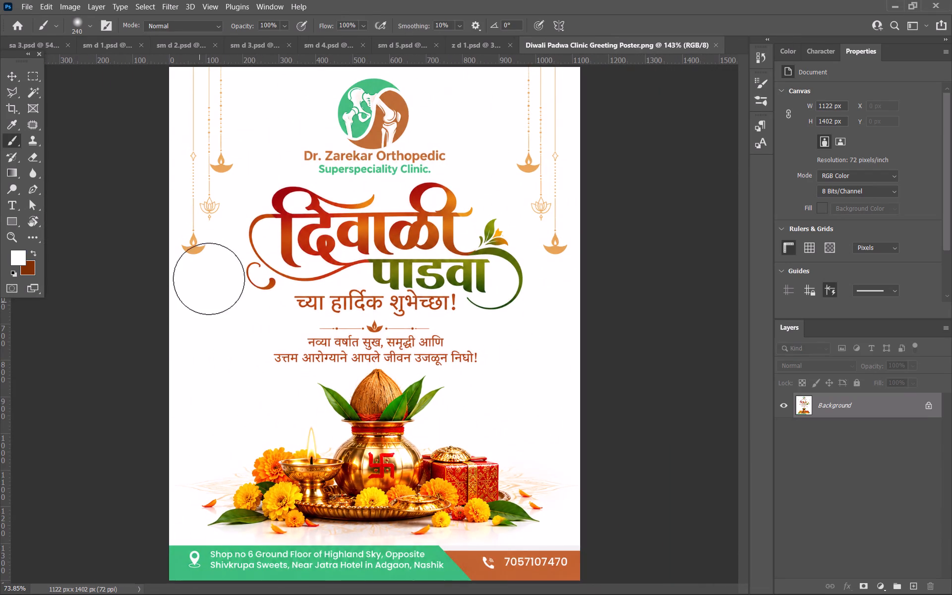
drag(241, 288, 324, 231)
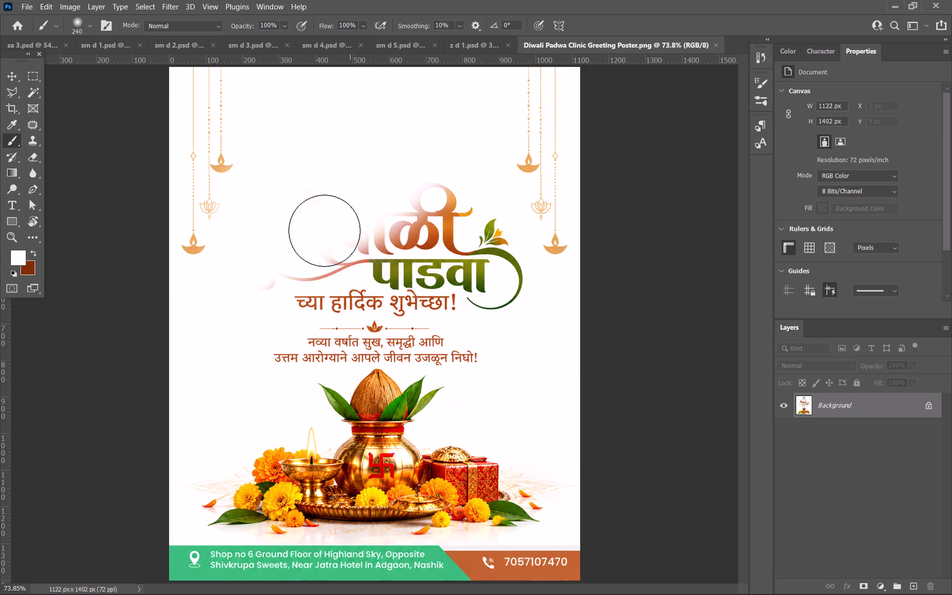
drag(324, 231, 451, 233)
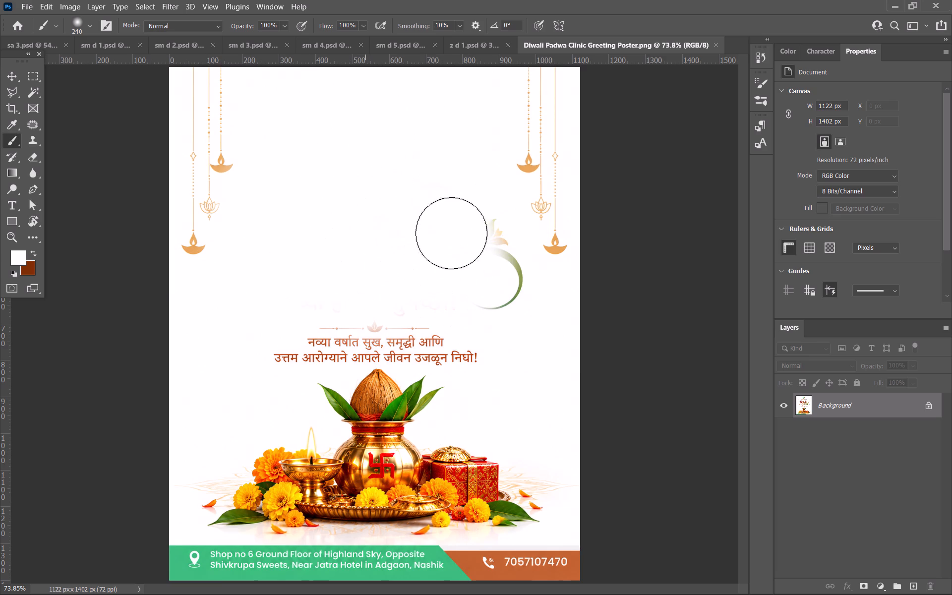
drag(451, 233, 589, 287)
drag(496, 313, 489, 313)
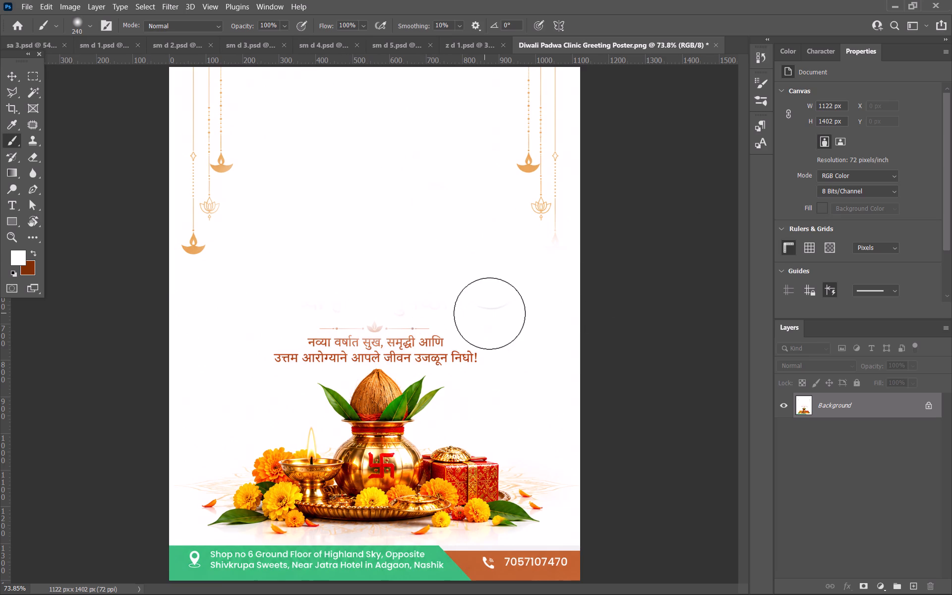
Paint out the diya divider and the two-line Marathi subline in white, reducing the brush to 112 px for the text above the coconut.
drag(489, 313, 295, 345)
double_click(276, 350)
alt+scroll(305, 341, up, 9)
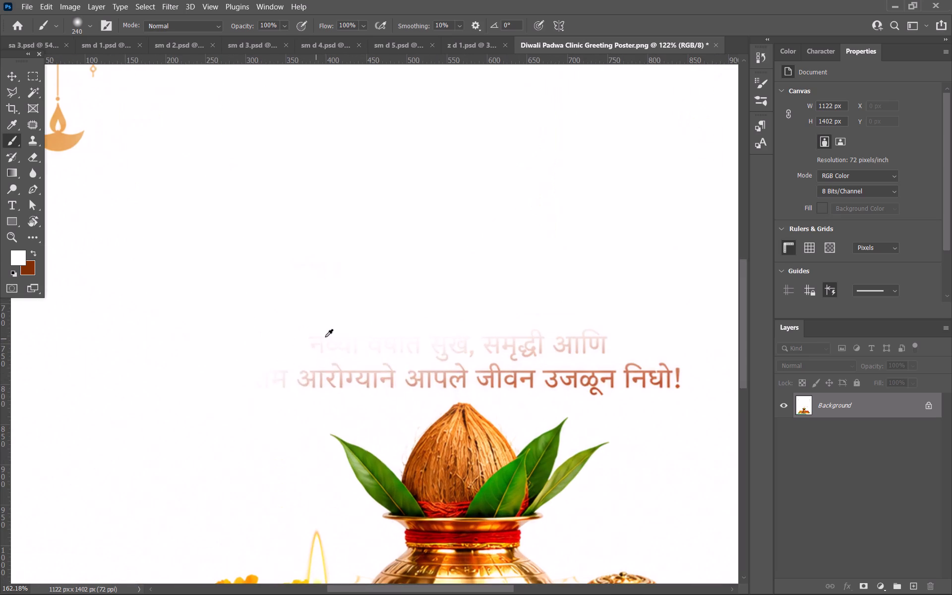
alt+right_drag(326, 337, 261, 333)
drag(260, 361, 579, 368)
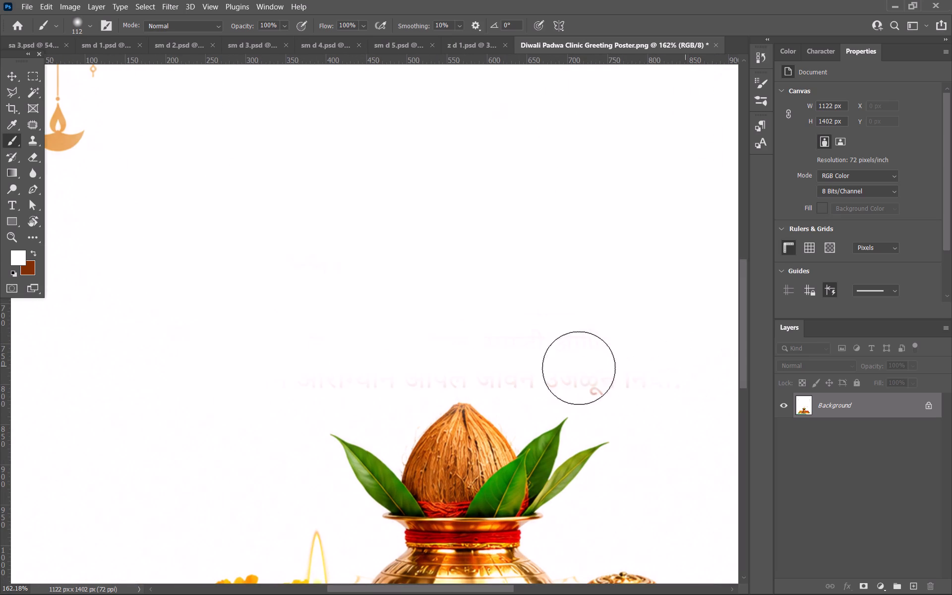
drag(579, 368, 251, 375)
Paint the green address strip and brown phone strip along the poster's bottom edge white, then switch to the Move tool.
alt+scroll(327, 330, down, 13)
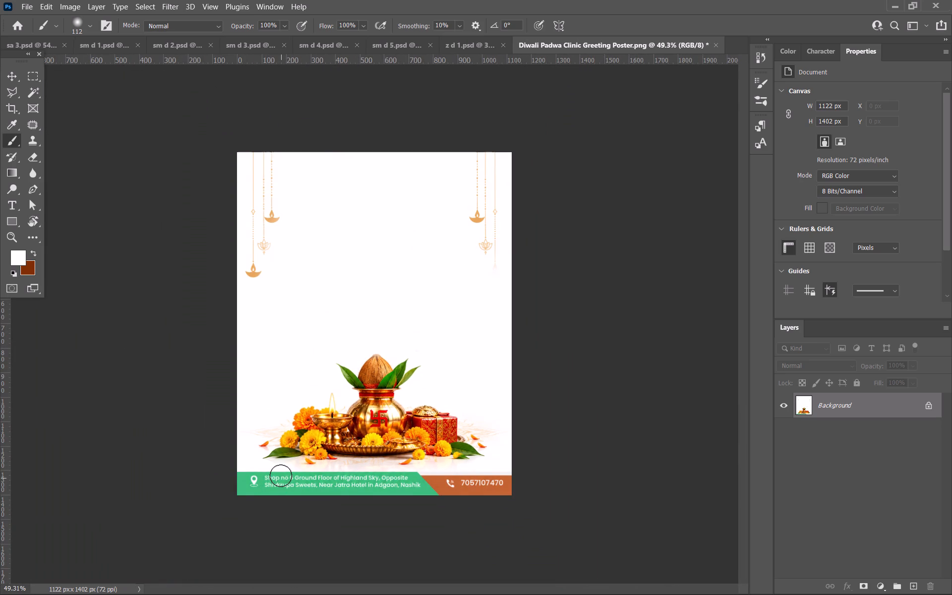
alt+scroll(278, 521, up, 11)
key(space)
key(space)
key(space)
key(space)
key(space)
drag(279, 501, 279, 303)
drag(116, 388, 473, 362)
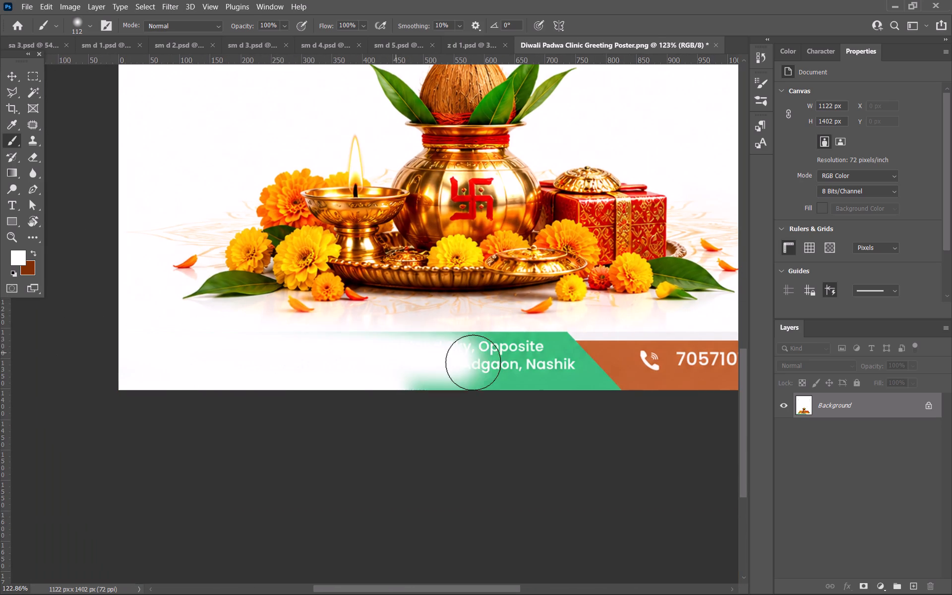
drag(473, 362, 687, 342)
key(space)
key(space)
key(space)
key(space)
key(space)
key(space)
drag(644, 357, 331, 357)
drag(344, 360, 453, 412)
alt+scroll(340, 391, down, 10)
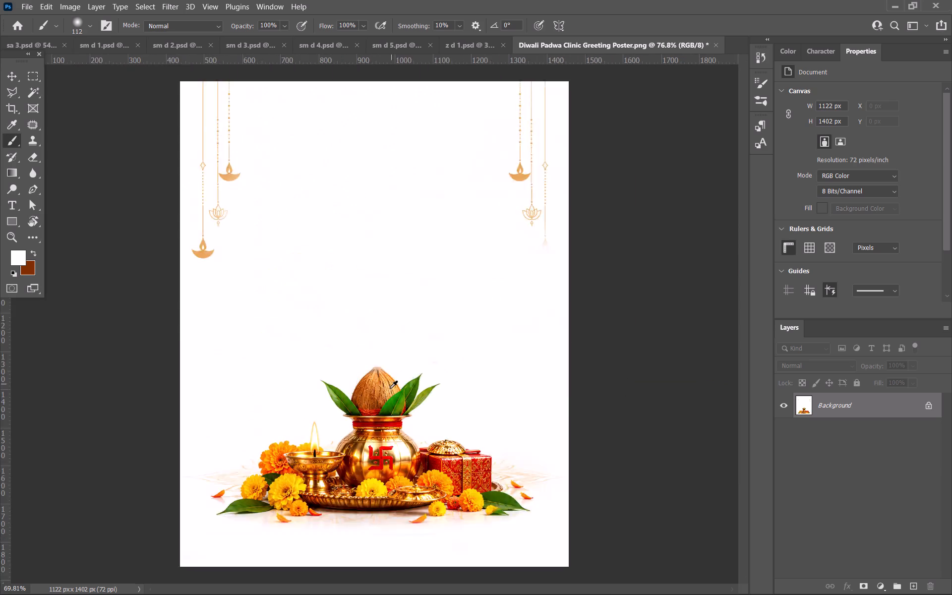
alt+scroll(390, 388, down, 1)
click(16, 75)
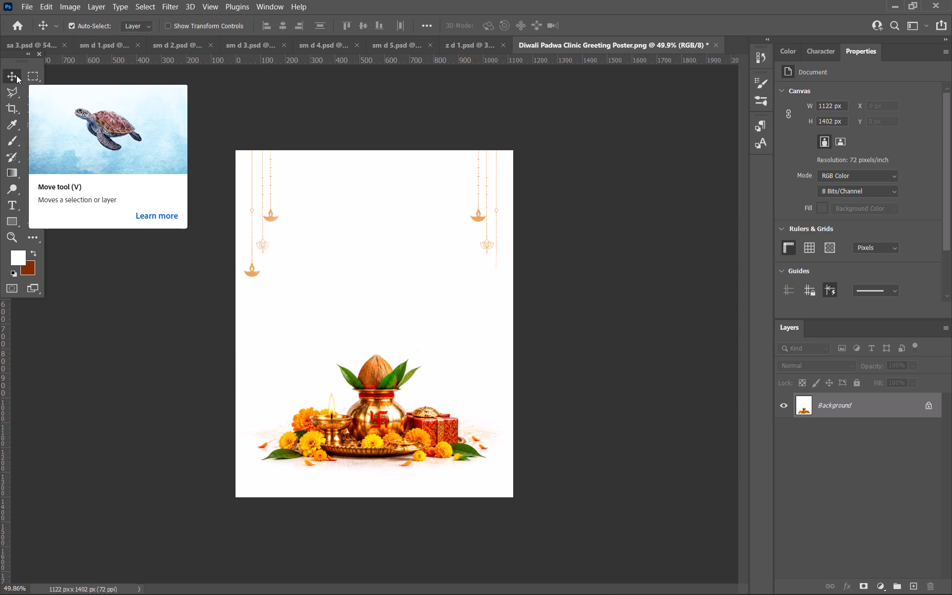
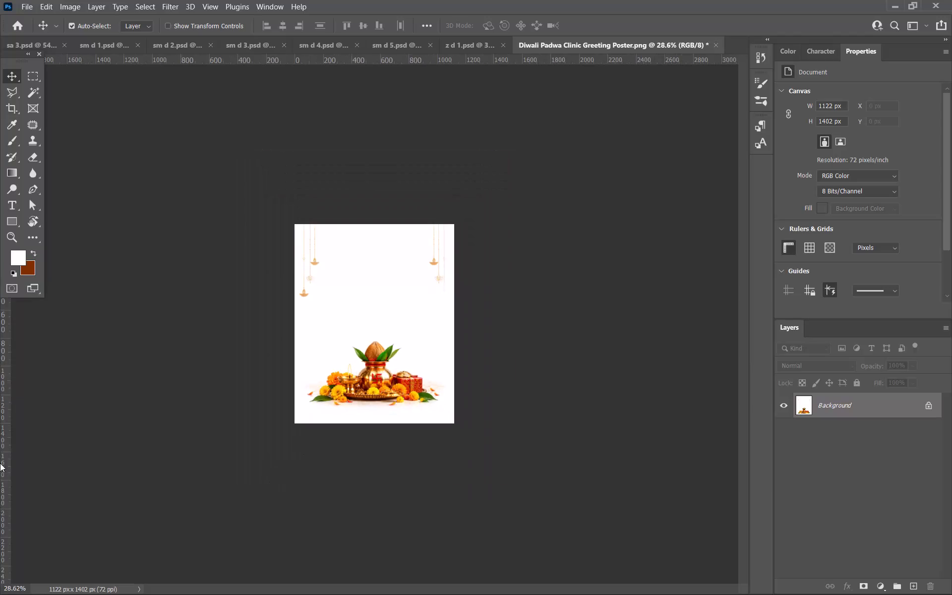
Unlock the background artwork, scale it to about 106.77%, and move it up to about Y -87 px, keeping it horizontally centred.
alt+scroll(50, 533, up, 5)
click(340, 431)
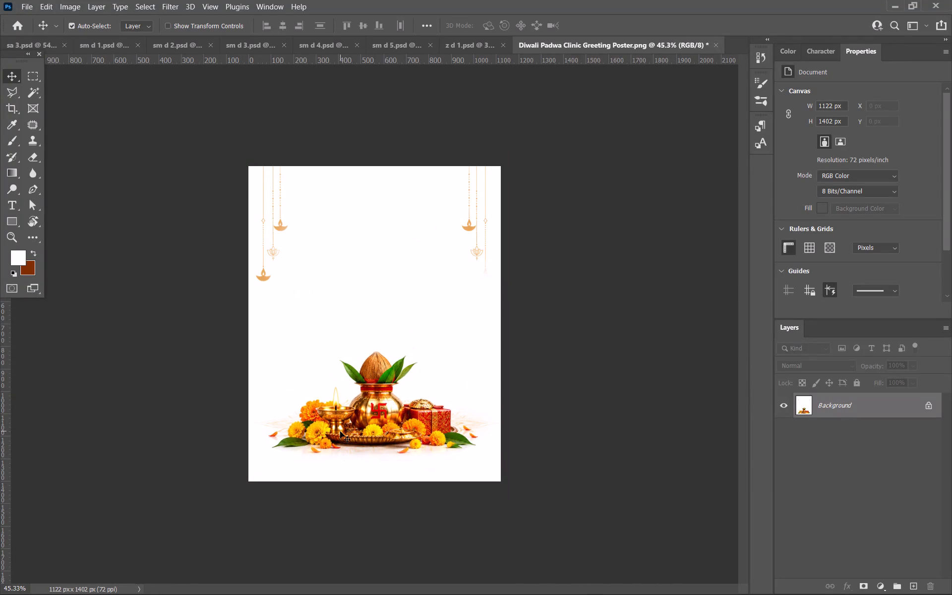
click(929, 406)
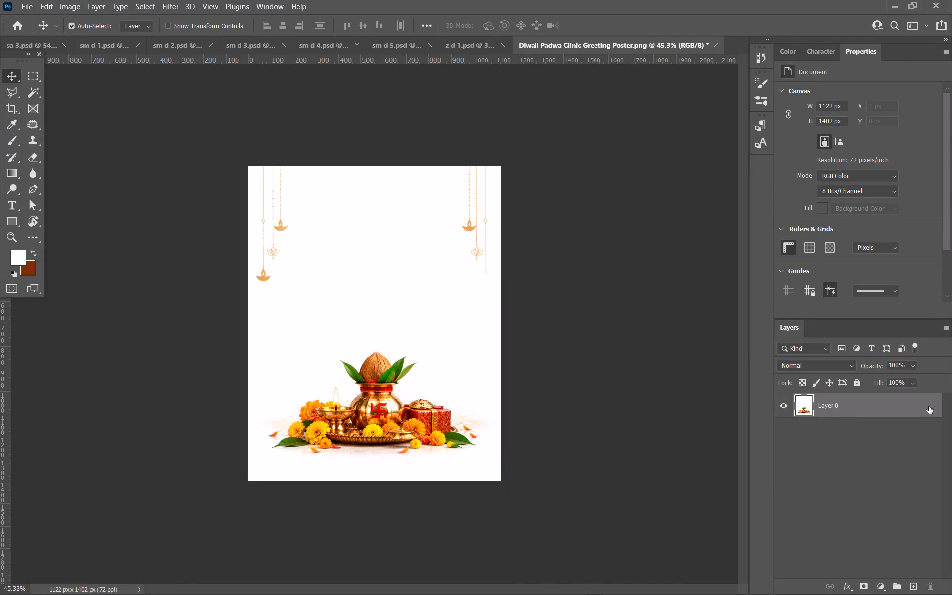
key(ctrl+t)
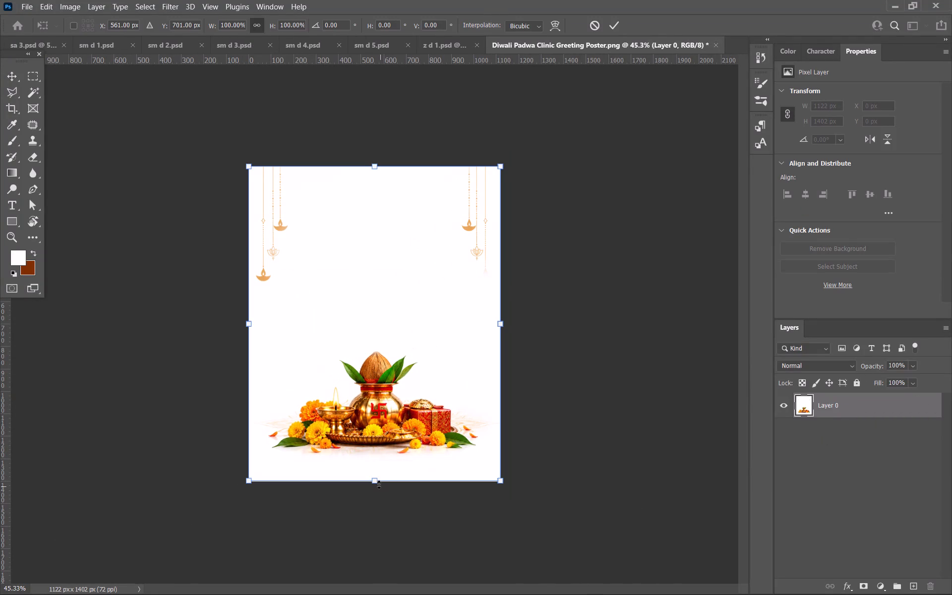
drag(378, 484, 384, 506)
drag(387, 452, 388, 438)
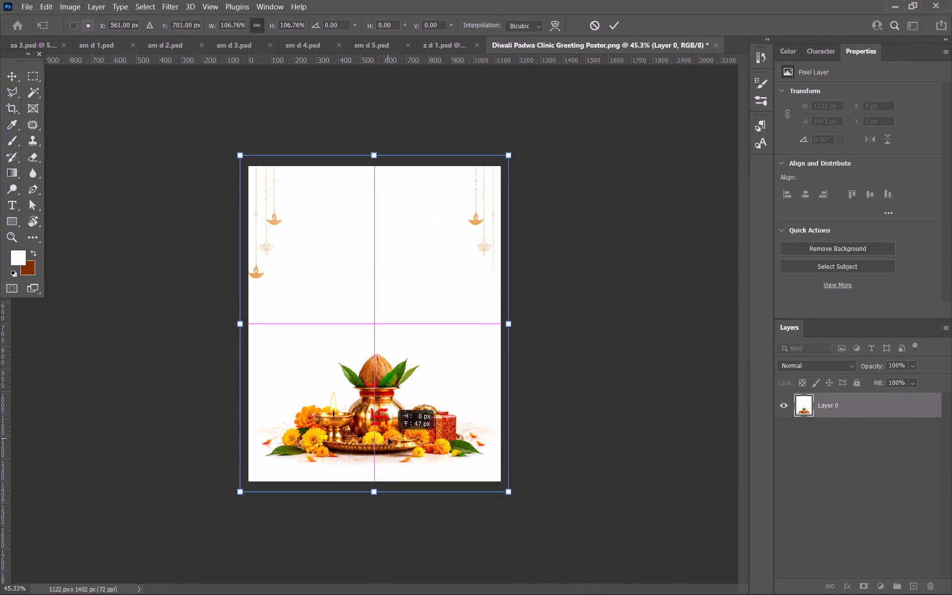
drag(388, 438, 388, 434)
click(609, 25)
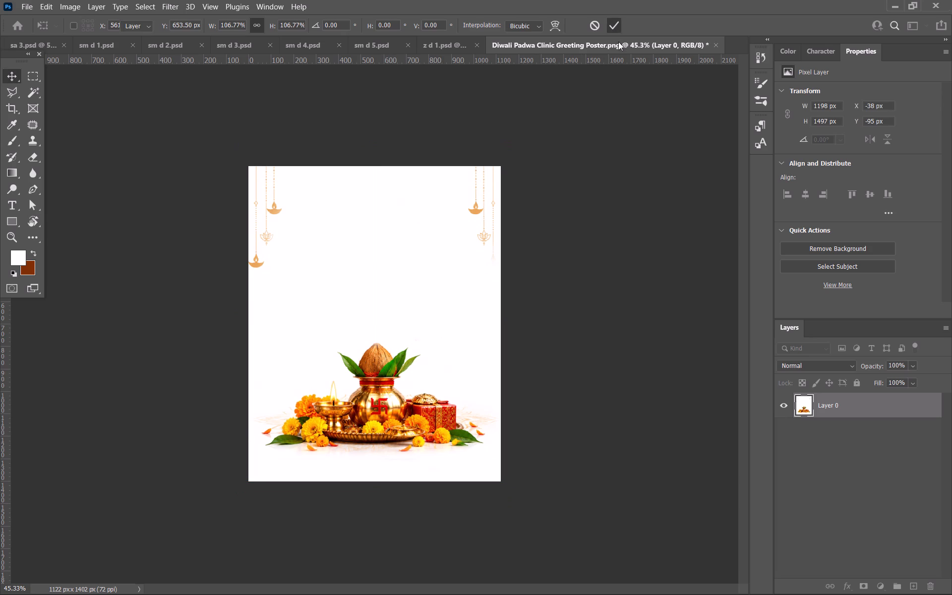
key(Down)
key(Down)
key(Down)
key(Down)
key(Down)
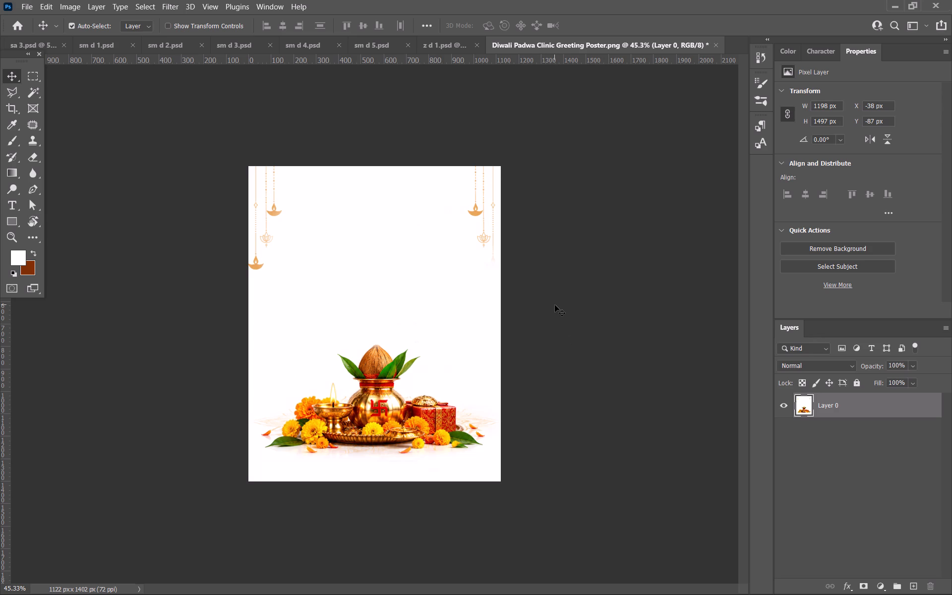
Copy the address and phone strip from z d 1.psd into the Diwali Padwa poster and place it along the bottom edge.
click(440, 39)
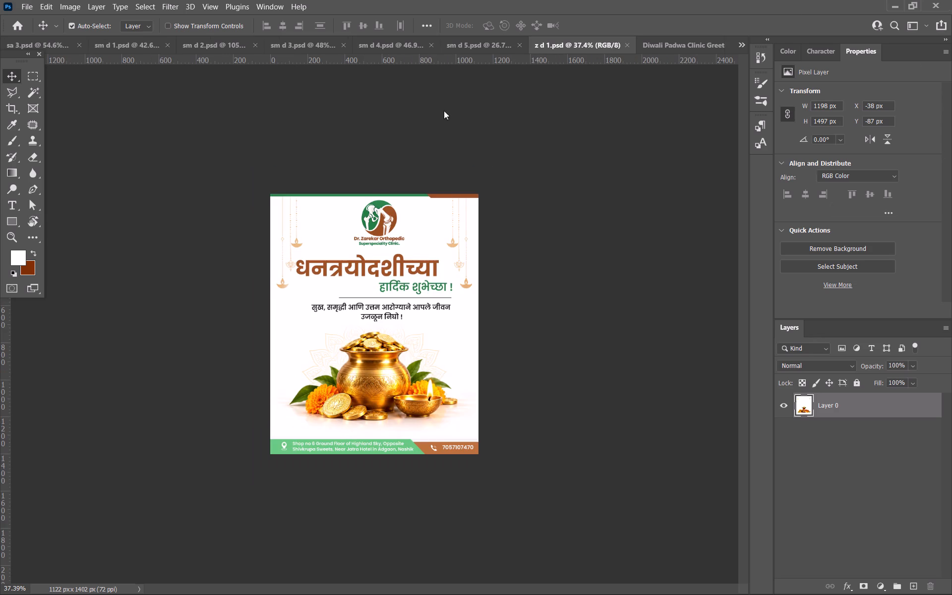
alt+scroll(255, 444, up, 6)
drag(310, 542, 312, 530)
key(ctrl+z)
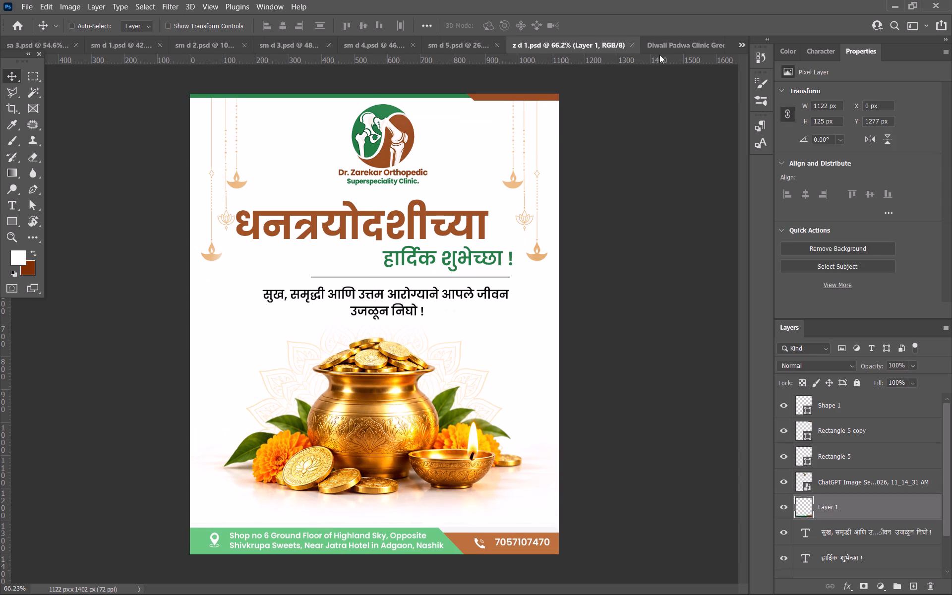
key(ctrl+c)
key(ctrl+c)
click(671, 50)
key(ctrl+v)
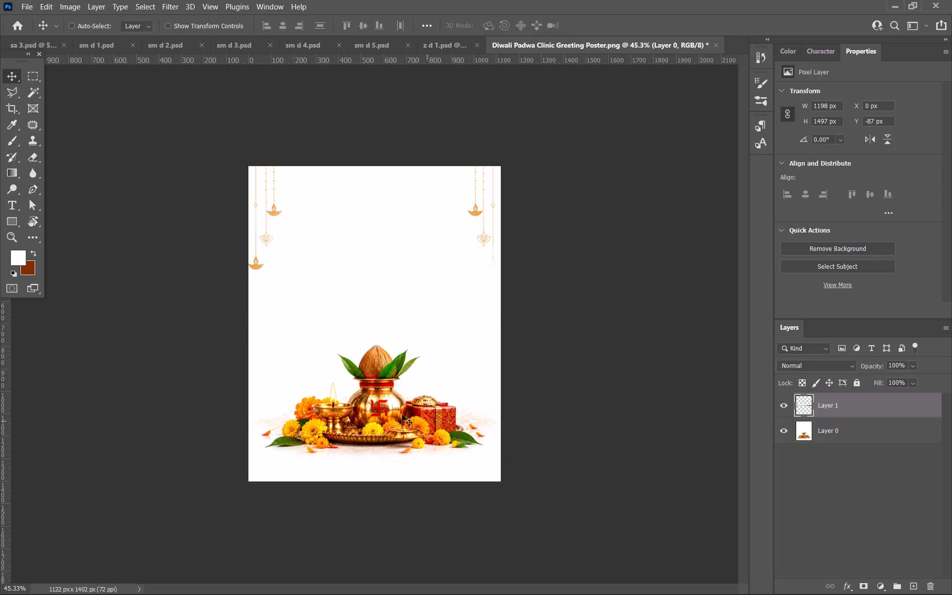
drag(372, 327, 373, 469)
click(570, 319)
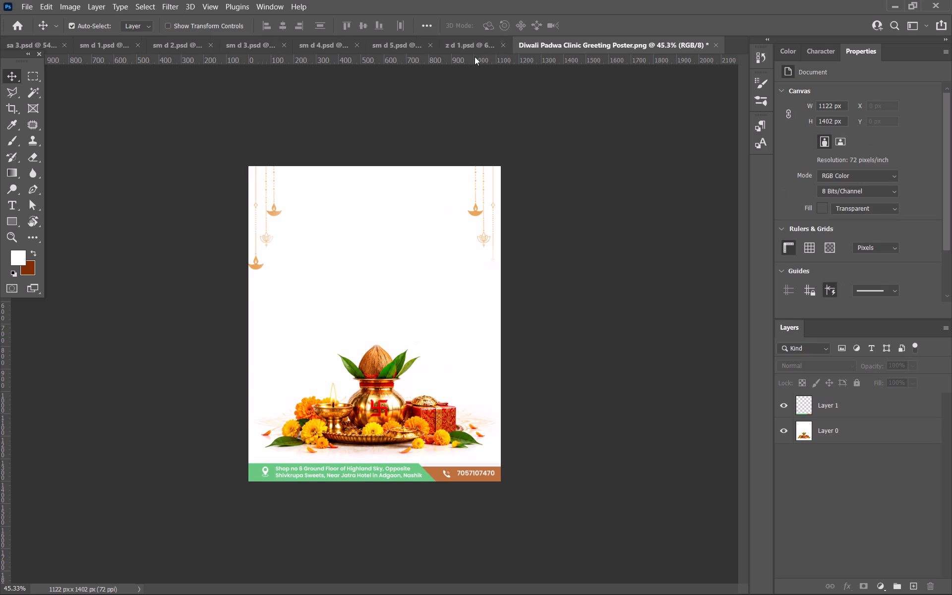
Copy the green and brown top bars and the clinic logo together from z d 1.psd into the Diwali Padwa poster.
click(460, 53)
alt+scroll(457, 95, up, 10)
key(space)
key(space)
key(space)
key(space)
key(space)
key(space)
key(space)
key(space)
key(space)
drag(357, 162, 430, 305)
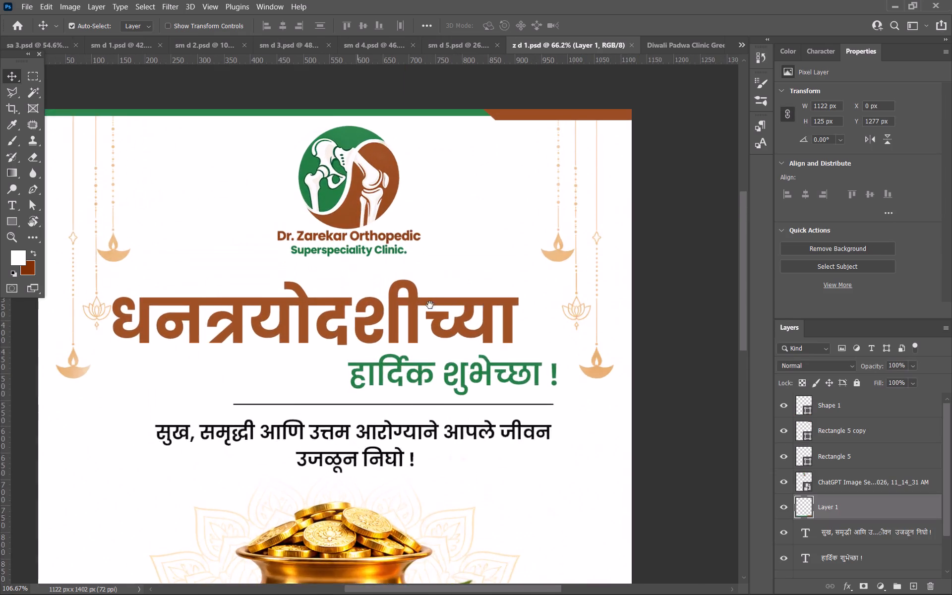
drag(430, 305, 434, 310)
alt+scroll(476, 266, up, 4)
click(617, 259)
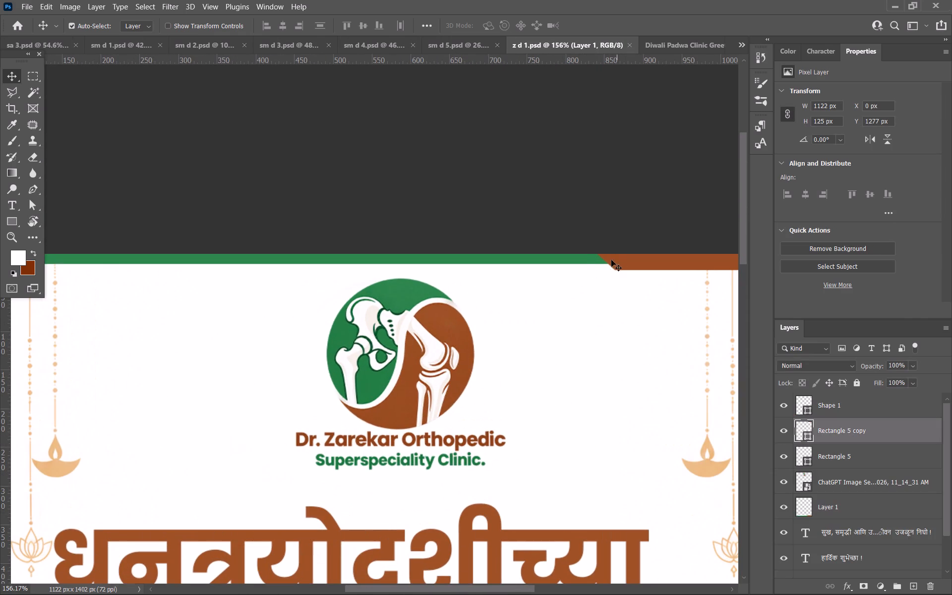
shift+click(582, 261)
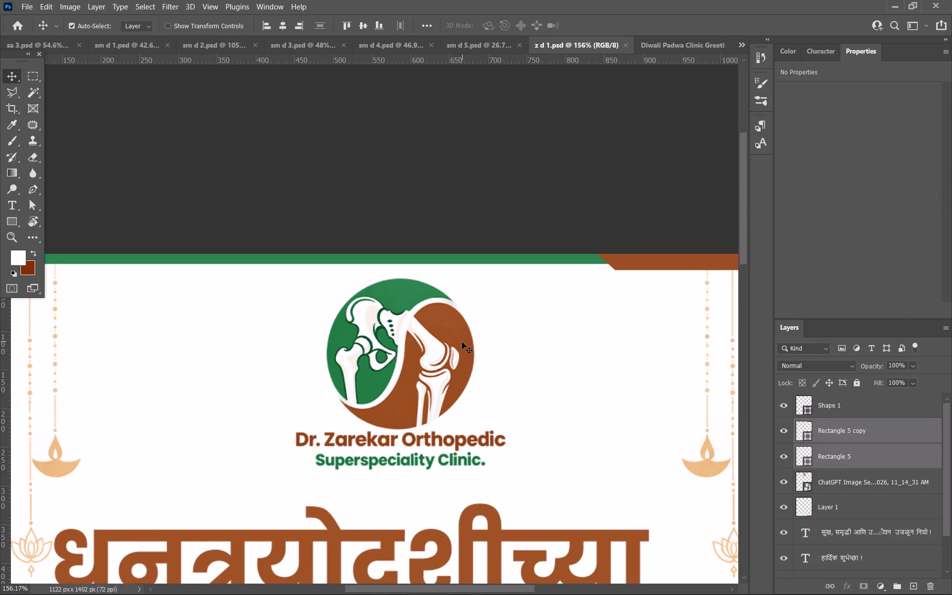
shift+click(462, 342)
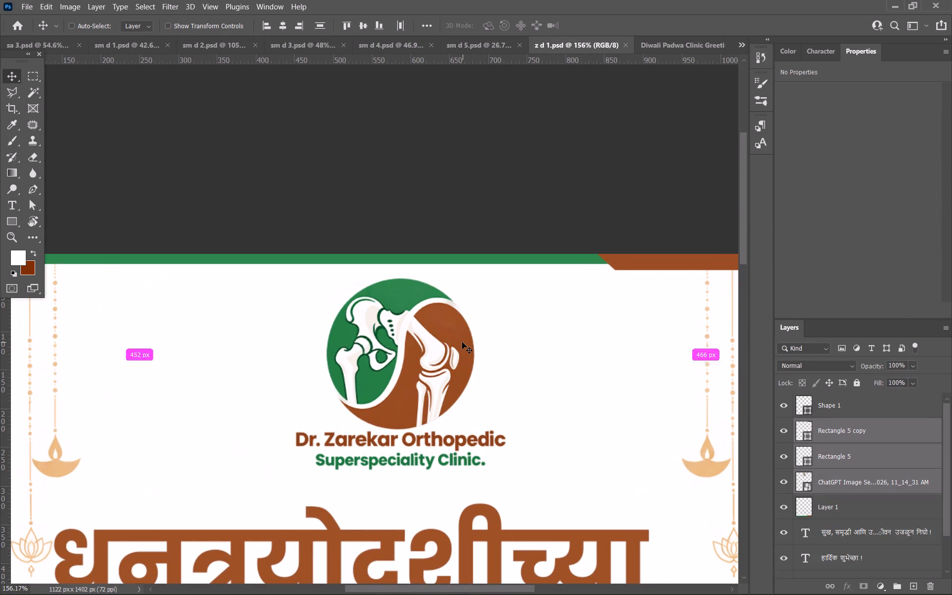
key(ctrl+c)
key(ctrl+c)
click(646, 43)
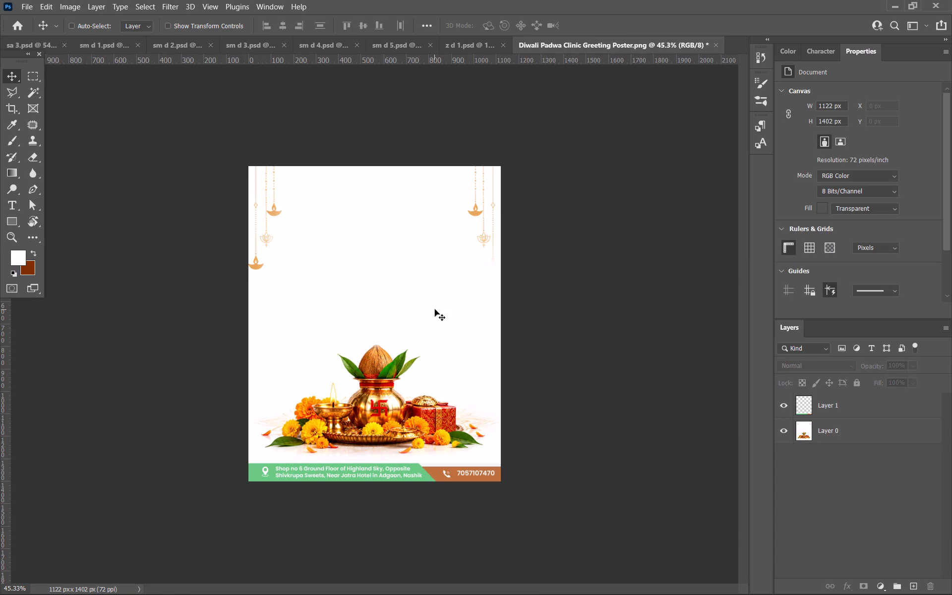
key(ctrl+v)
Move the pasted bars and logo up together so the bars run along the poster's top edge, then deselect them.
drag(374, 329, 374, 213)
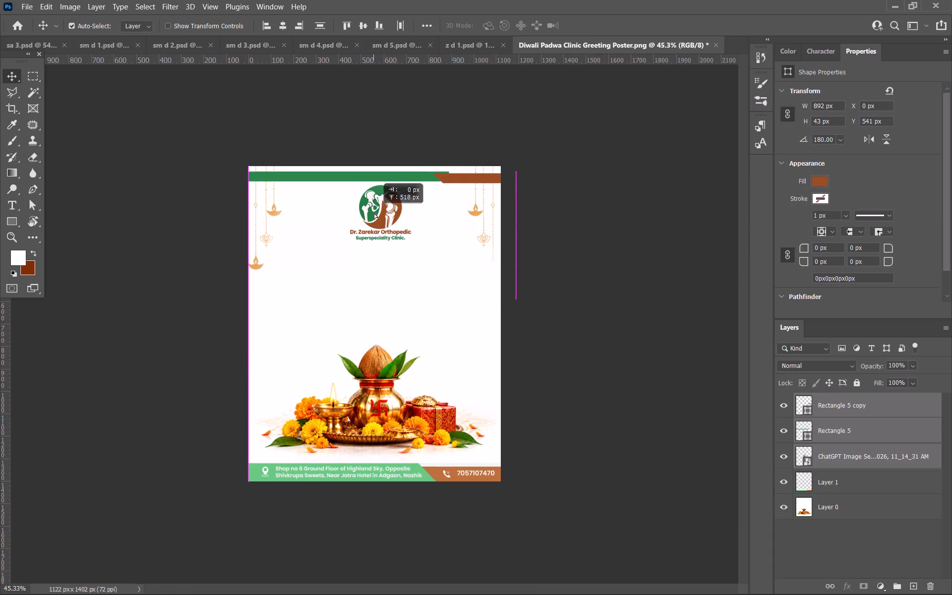
drag(374, 213, 371, 207)
key(Up)
key(Up)
key(Up)
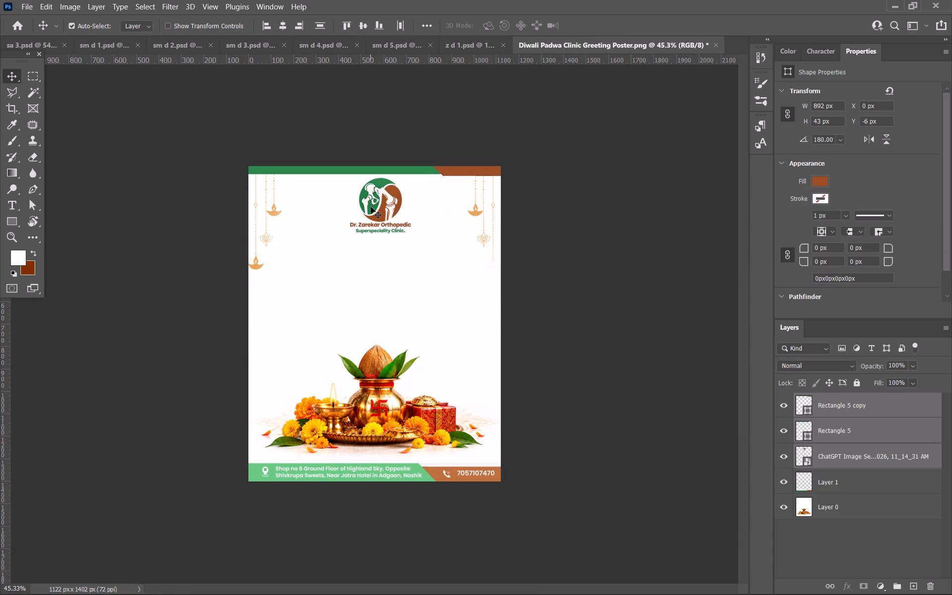
key(Up)
key(Up)
key(Up)
key(Up)
key(Up)
key(Down)
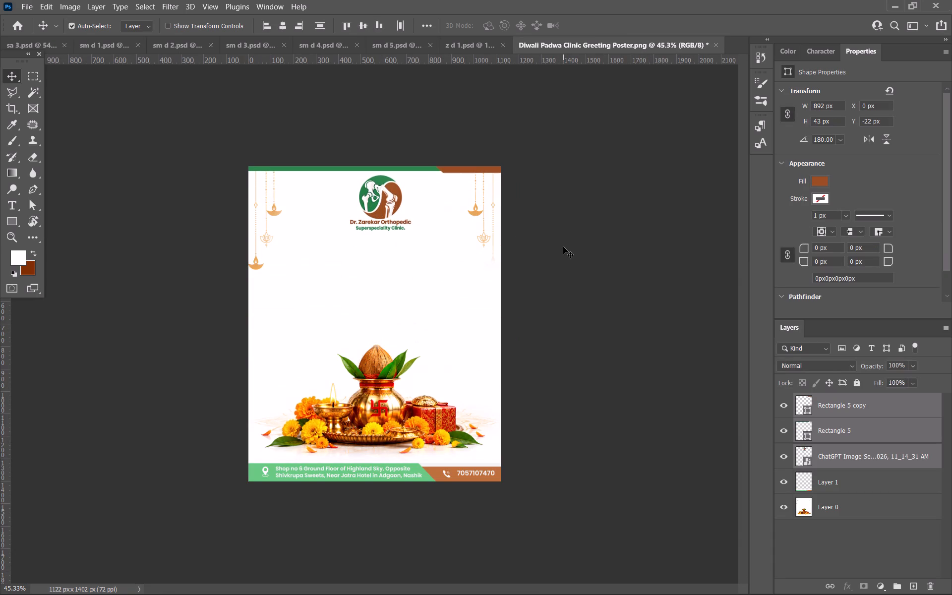
click(563, 247)
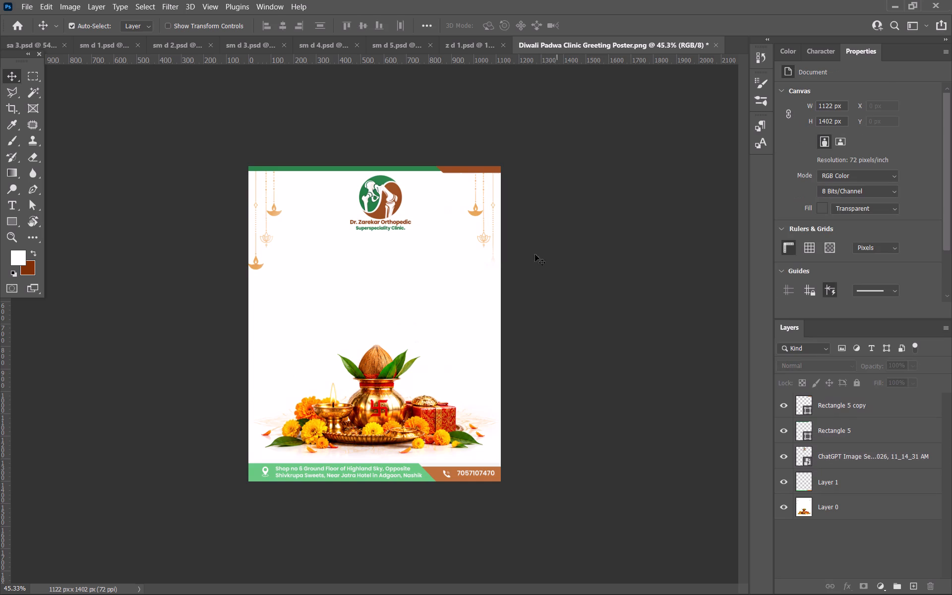
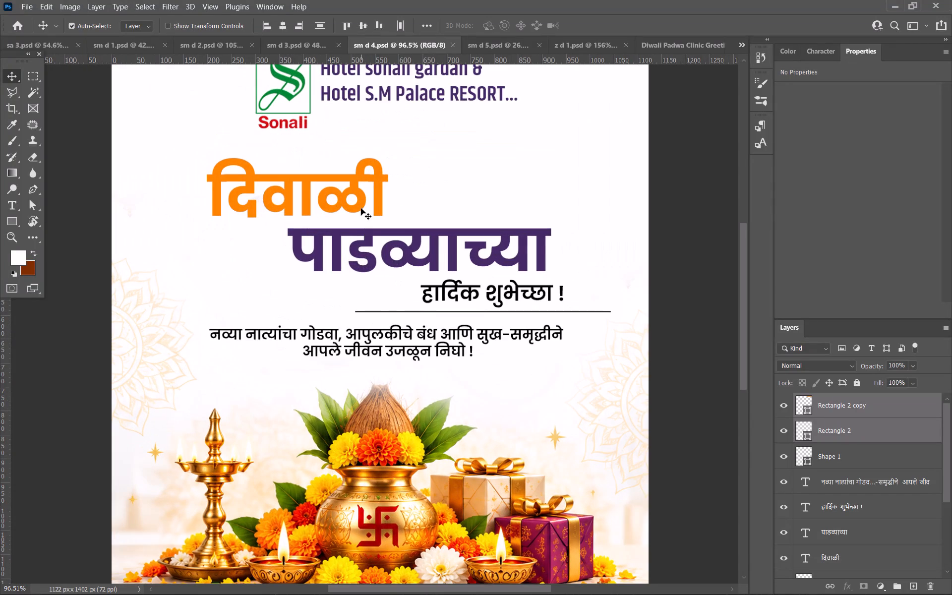
Copy the three heading texts दिवाळी, पाडव्याच्या and हार्दिक शुभेच्छा ! from sm d 4.psd into the Diwali Padwa poster.
click(361, 208)
shift+click(370, 232)
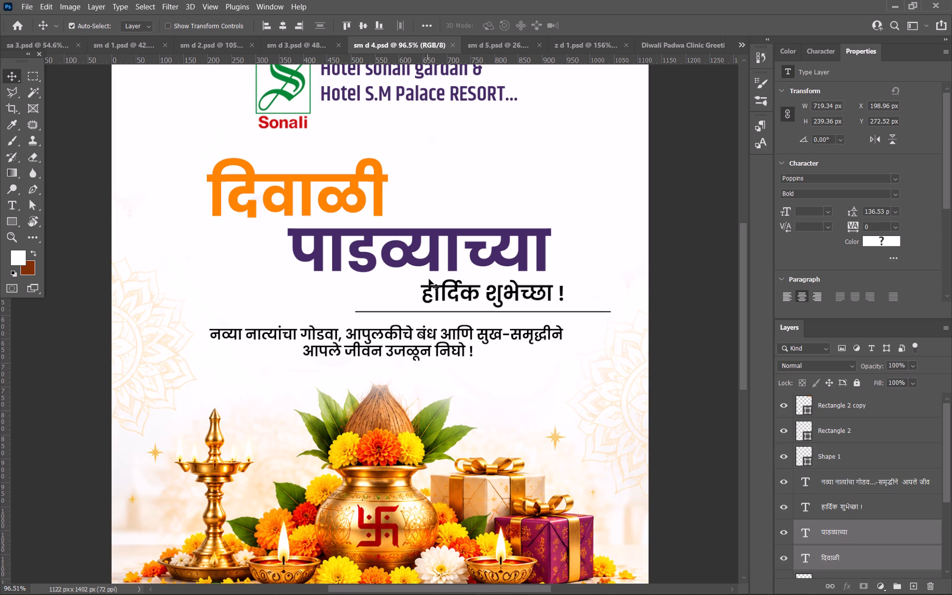
click(429, 165)
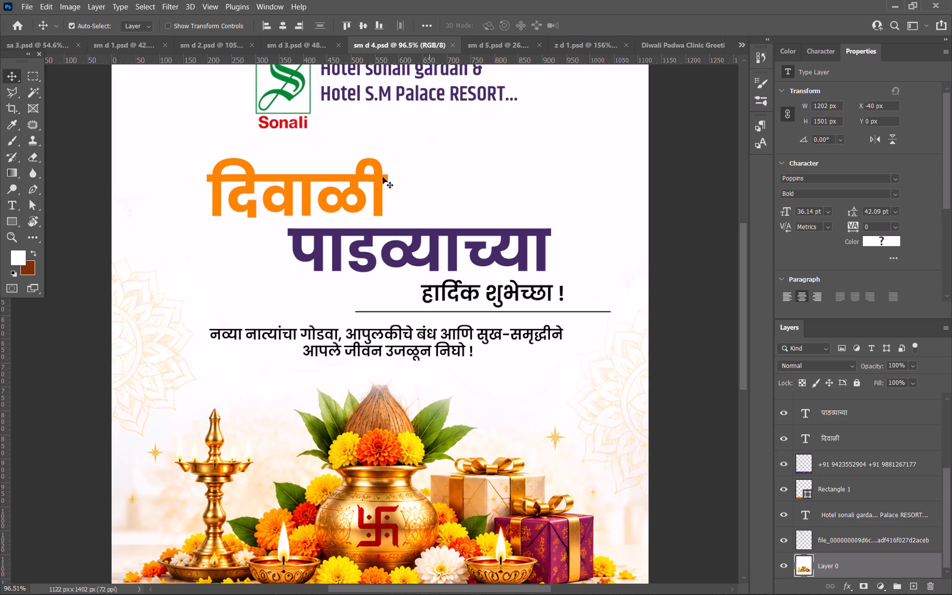
click(378, 176)
shift+click(408, 233)
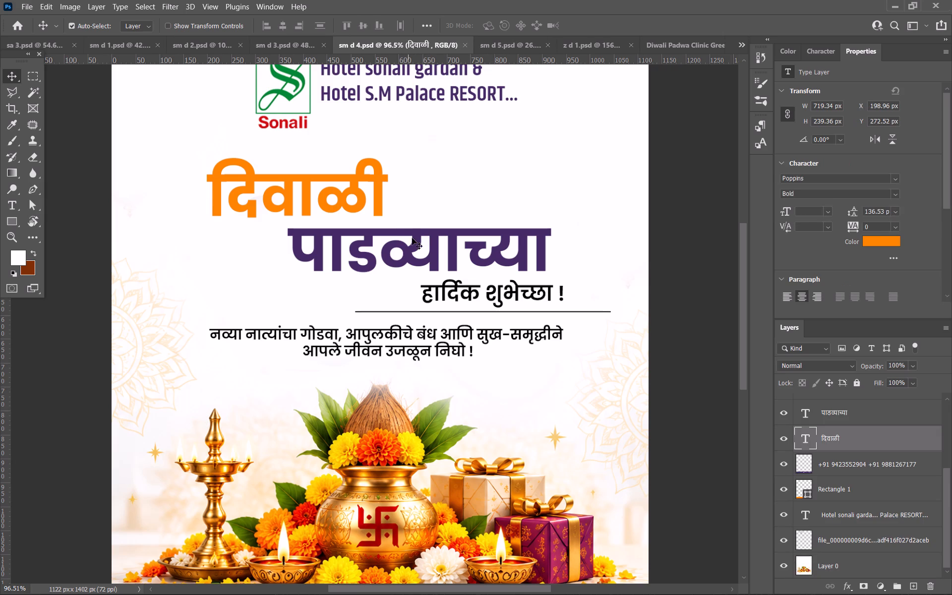
shift+click(437, 287)
key(ctrl+c)
key(ctrl+c)
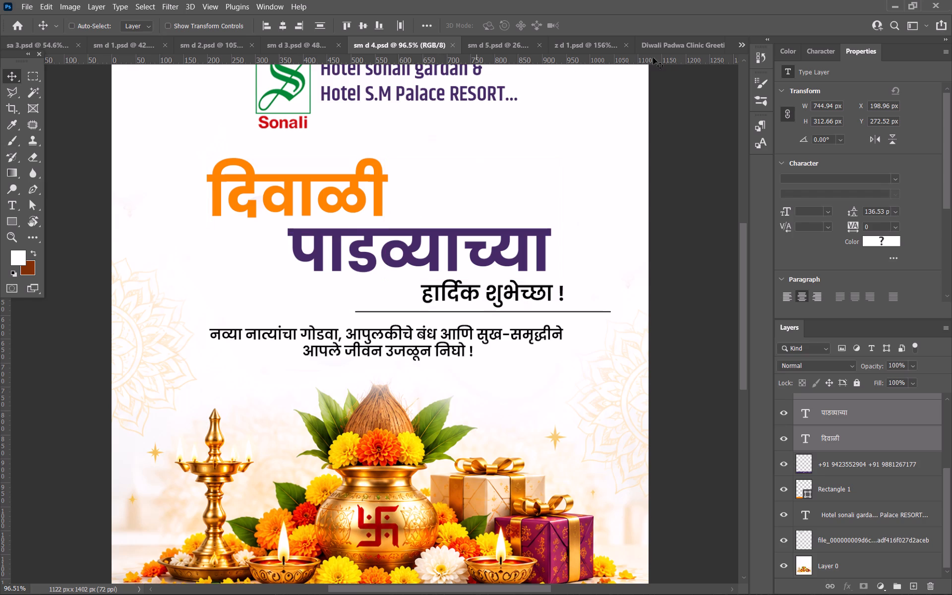
click(649, 42)
key(ctrl+v)
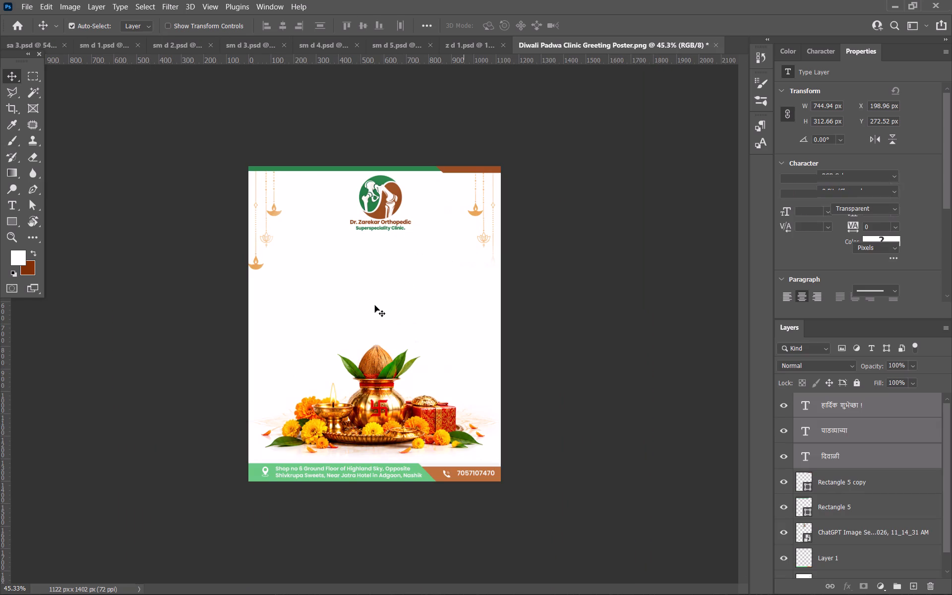
Move the pasted heading texts together to just below the clinic logo, at about X 188 px, Y 317 px, then deselect them.
drag(371, 306, 366, 254)
key(Down)
key(Down)
key(Down)
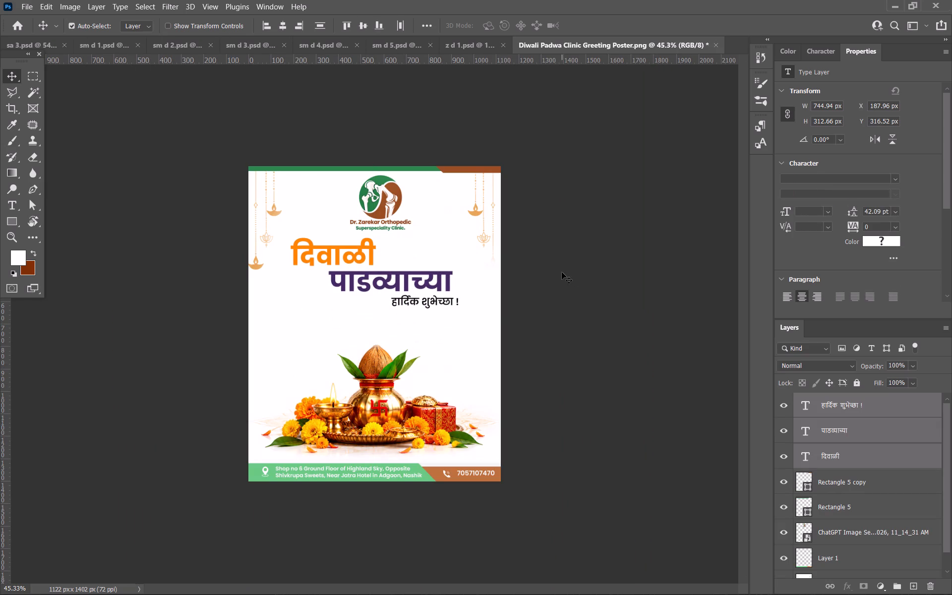
click(559, 271)
Draw a nearly horizontal line about 418 px long beneath हार्दिक शुभेच्छा ! with the Pen tool and set its stroke to 2 px.
alt+scroll(410, 275, up, 7)
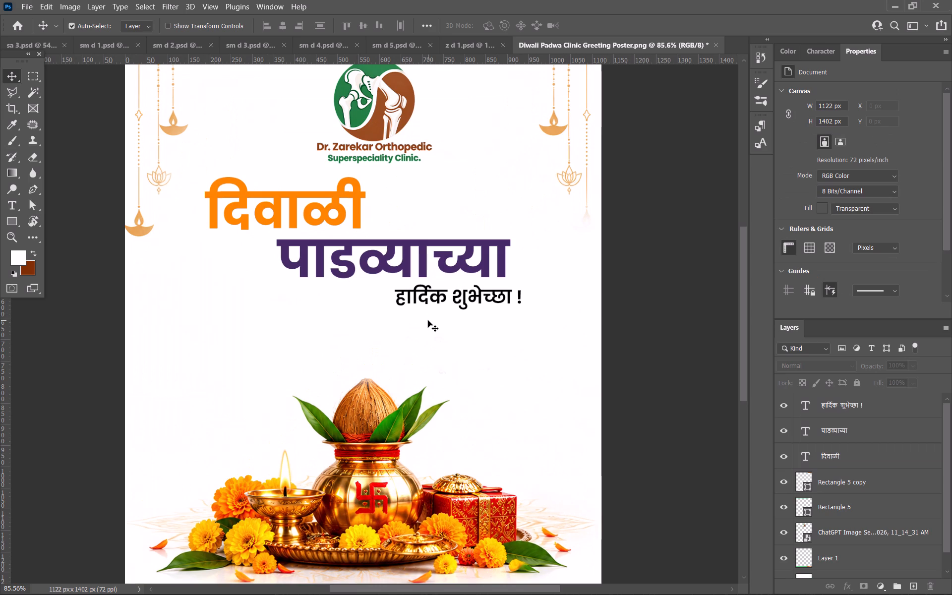
key(p)
click(336, 313)
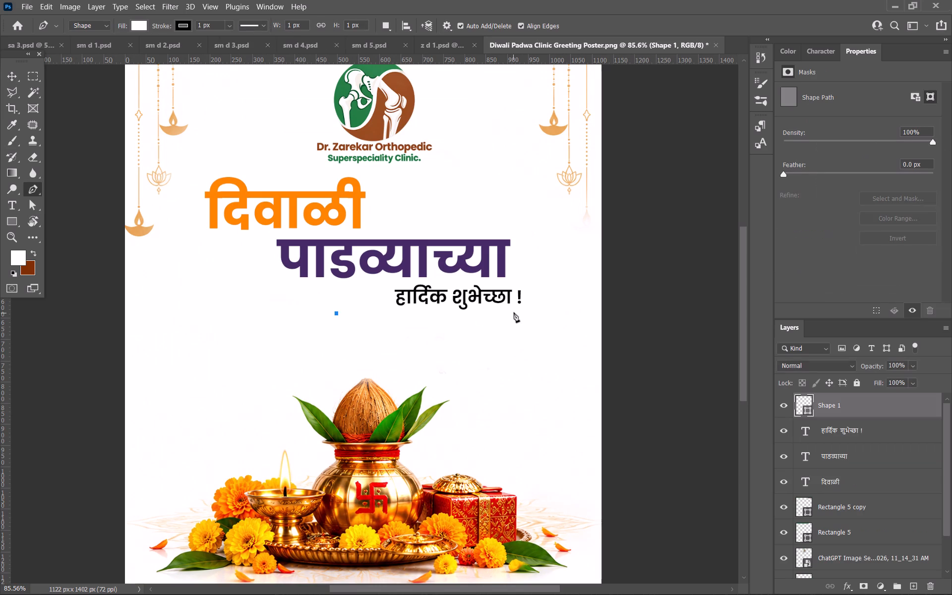
shift+click(514, 312)
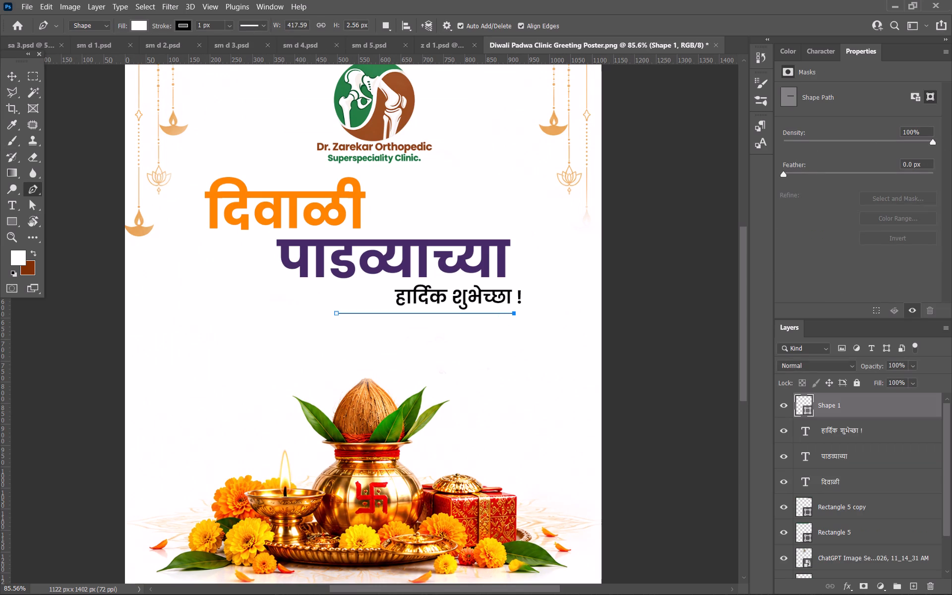
drag(200, 24, 179, 27)
key(2)
key(Return)
click(4, 80)
alt+scroll(188, 216, down, 4)
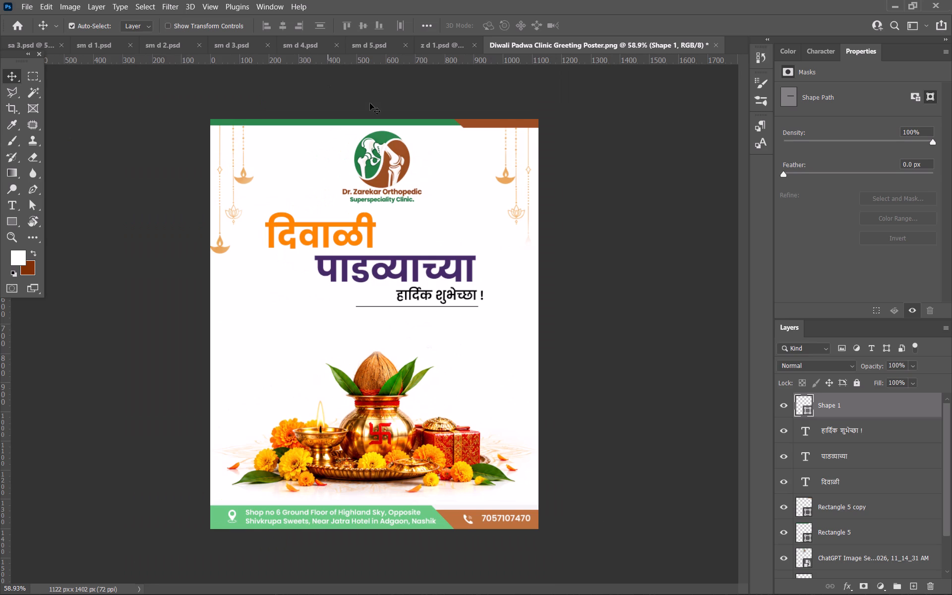
Recolour the दिवाळी heading text with the brown sampled from the bar along the poster's top edge.
alt+scroll(379, 154, down, 3)
alt+scroll(411, 279, up, 3)
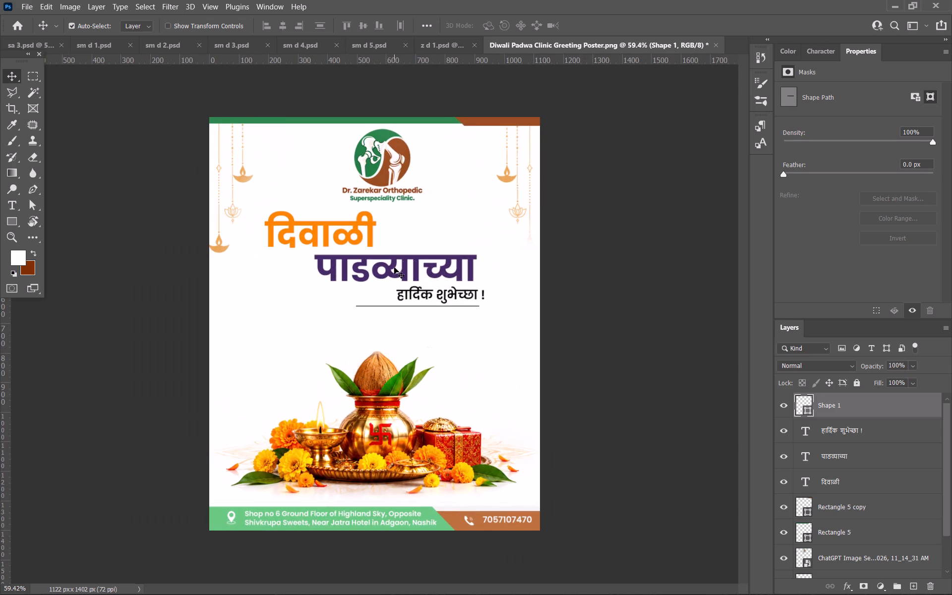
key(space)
alt+scroll(393, 275, down, 2)
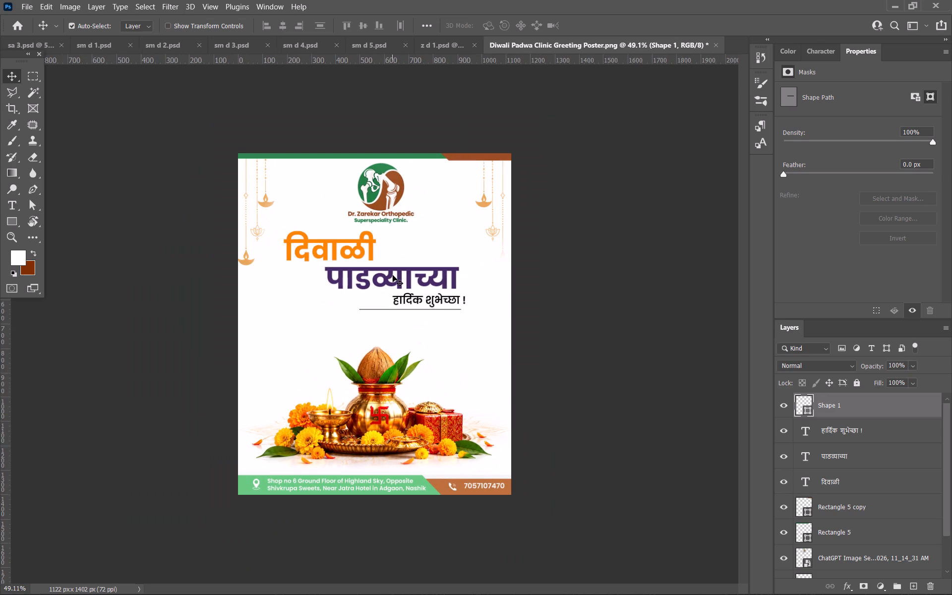
click(332, 250)
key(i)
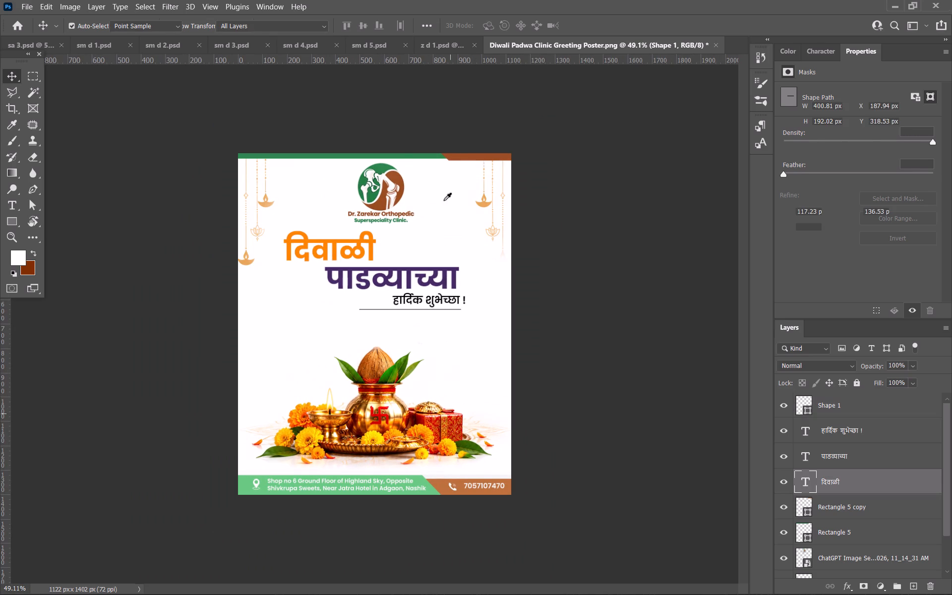
click(449, 158)
key(alt+BackSpace)
Recolour the पाडव्याच्या heading text with the green sampled from the bar along the poster's top edge.
scroll(483, 223, up, 6)
click(410, 77)
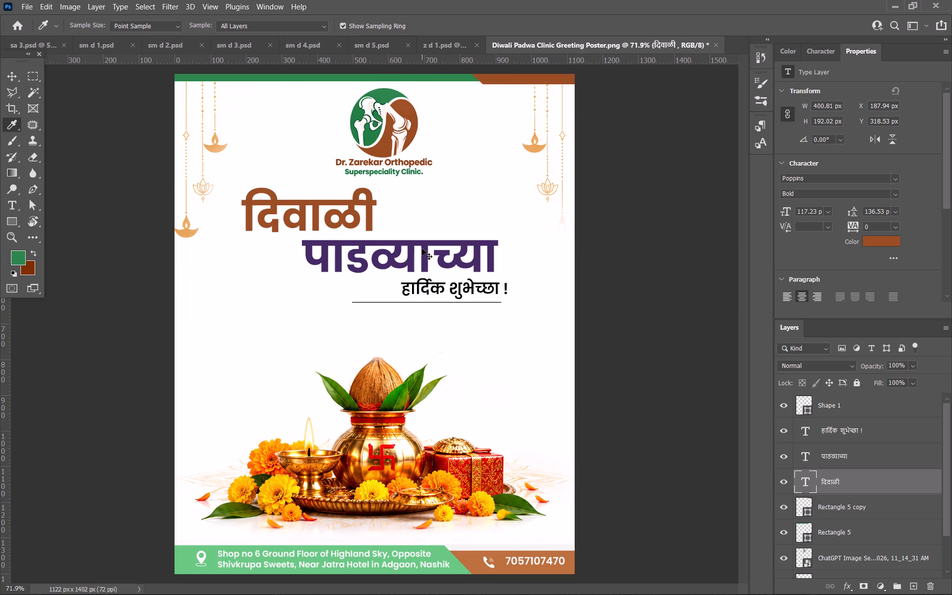
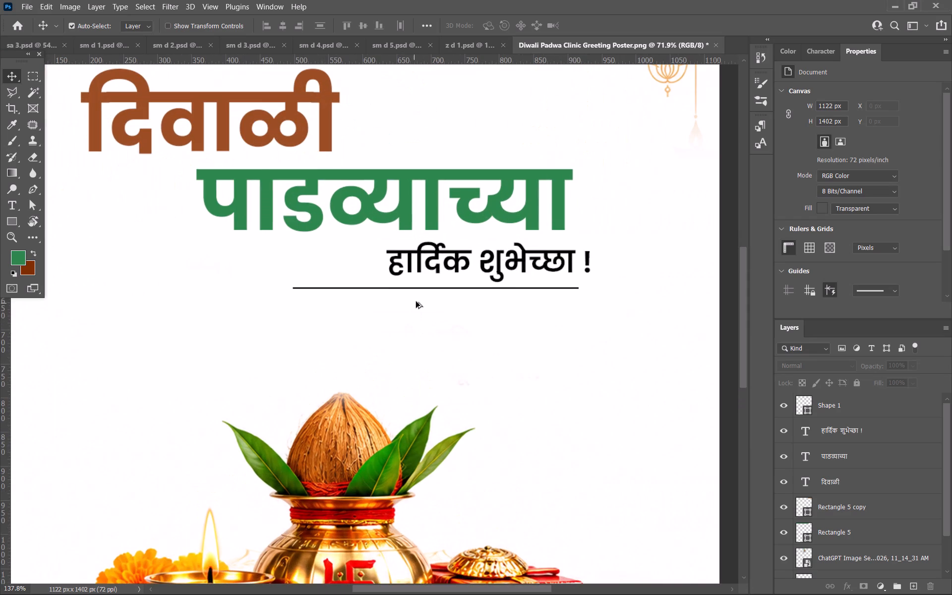
Duplicate the हार्दिक शुभेच्छा ! text below the horizontal line and scale the copy down to about 66.6%.
alt+drag(416, 251, 241, 337)
key(ctrl+t)
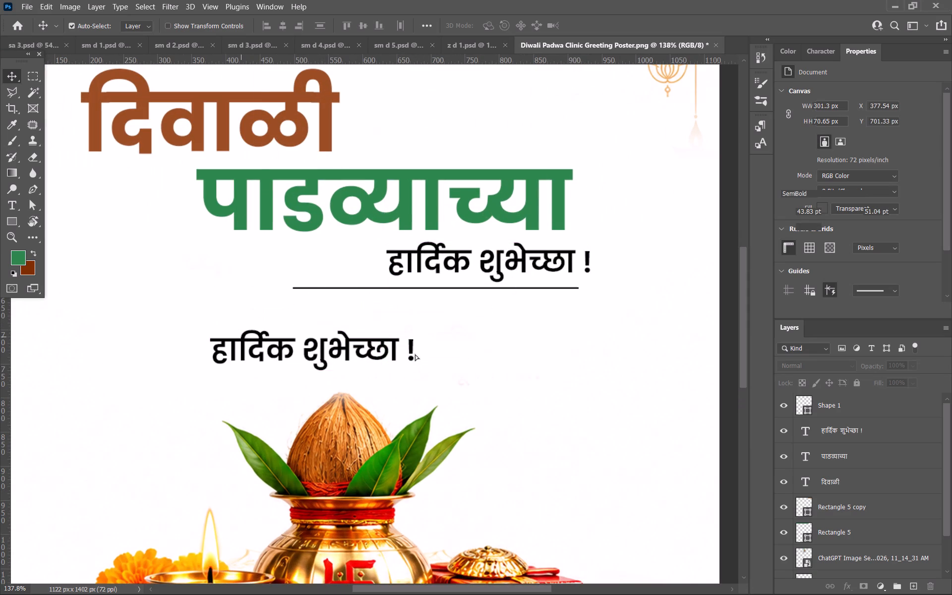
drag(418, 381, 351, 359)
click(614, 25)
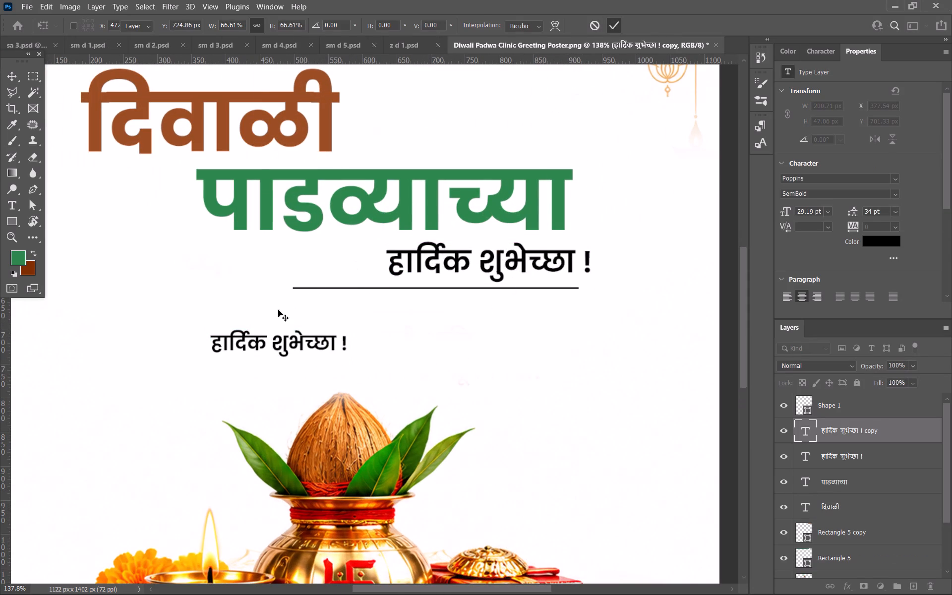
Replace the smaller copy's text with the copied wish ending in वर्षात सुख, समृद्धी आणि उत्तम आरोग्याने आपले जीवन उजळून निघो!
double_click(286, 345)
key(ctrl+v)
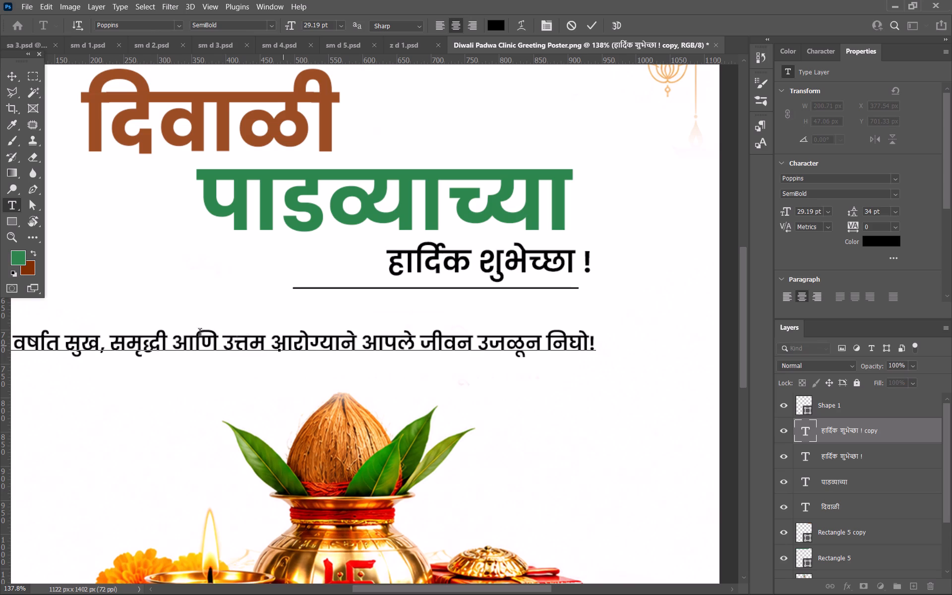
Commit the नव्या वर्षात सुख wish sentence and move it beneath the drawn line, at about X 114 px, Y 681 px.
click(9, 71)
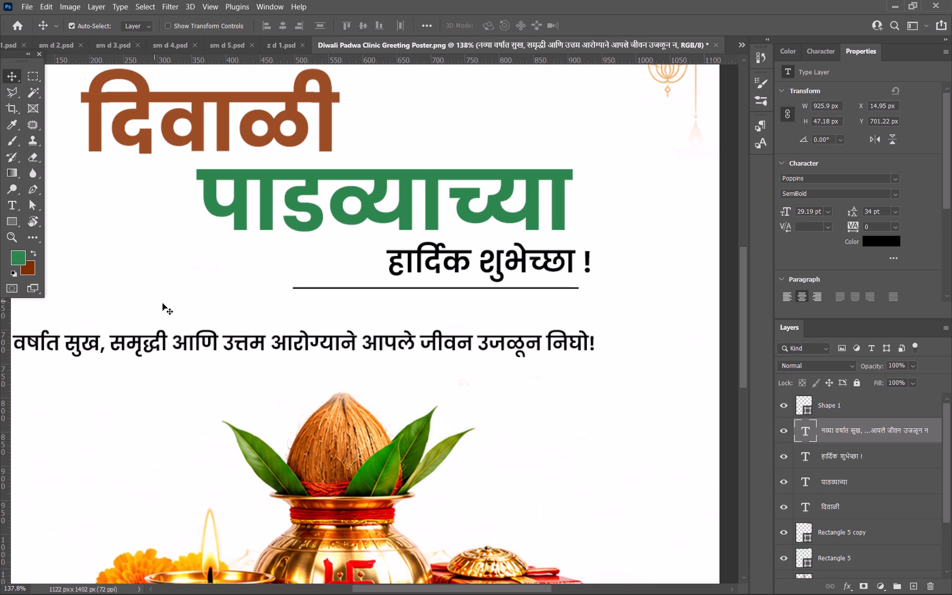
alt+scroll(182, 339, down, 2)
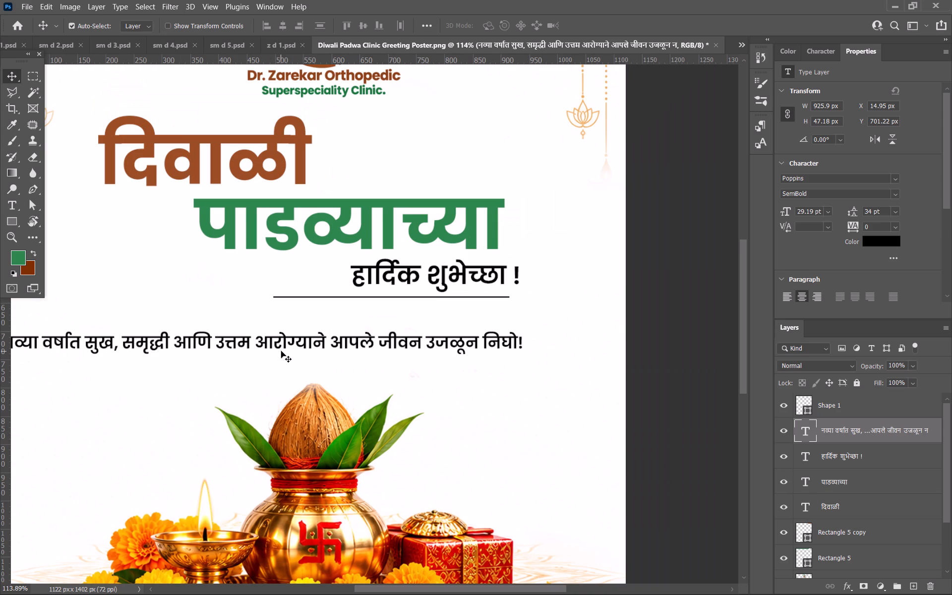
alt+scroll(283, 348, up, 1)
alt+scroll(283, 348, down, 2)
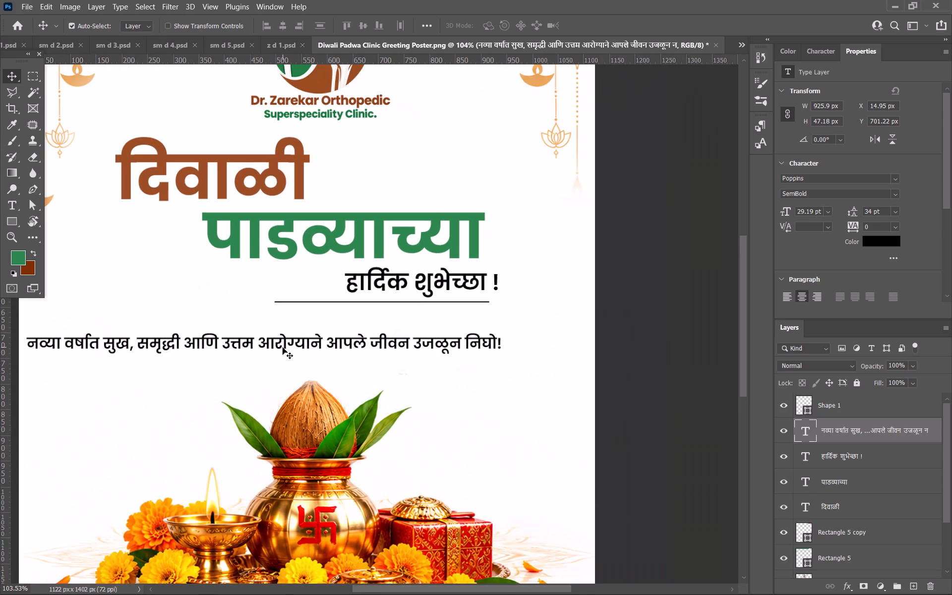
scroll(284, 357, up, 1)
alt+scroll(284, 357, down, 3)
alt+scroll(284, 357, up, 4)
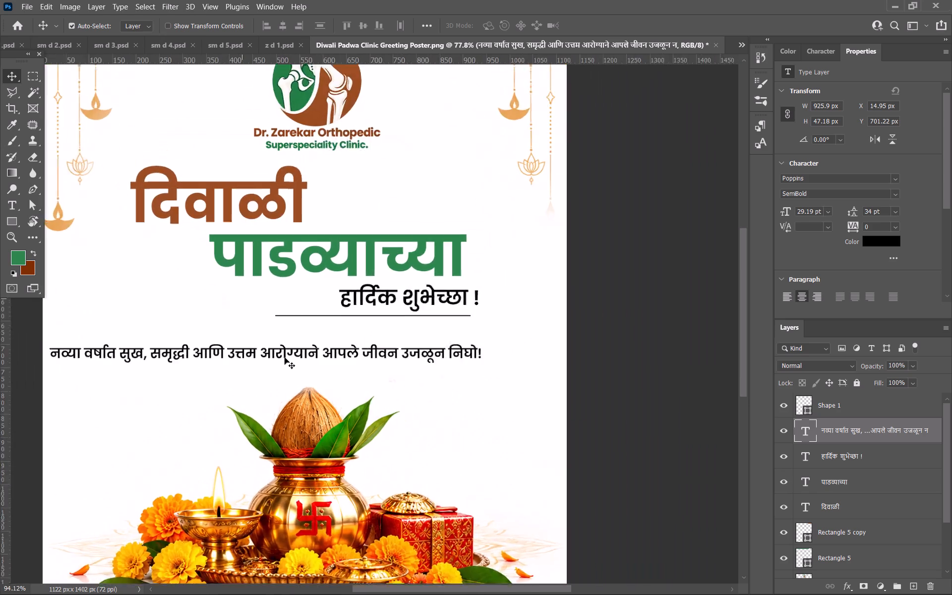
key(space)
key(space)
key(space)
key(space)
key(space)
key(space)
drag(291, 363, 374, 381)
alt+scroll(360, 377, up, 3)
drag(342, 363, 399, 361)
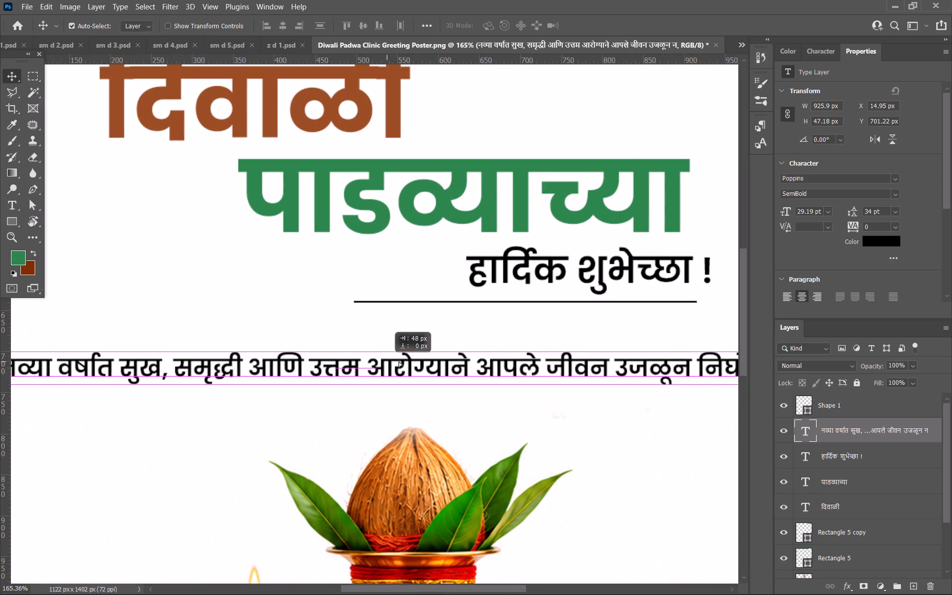
drag(399, 361, 423, 342)
alt+scroll(422, 343, down, 8)
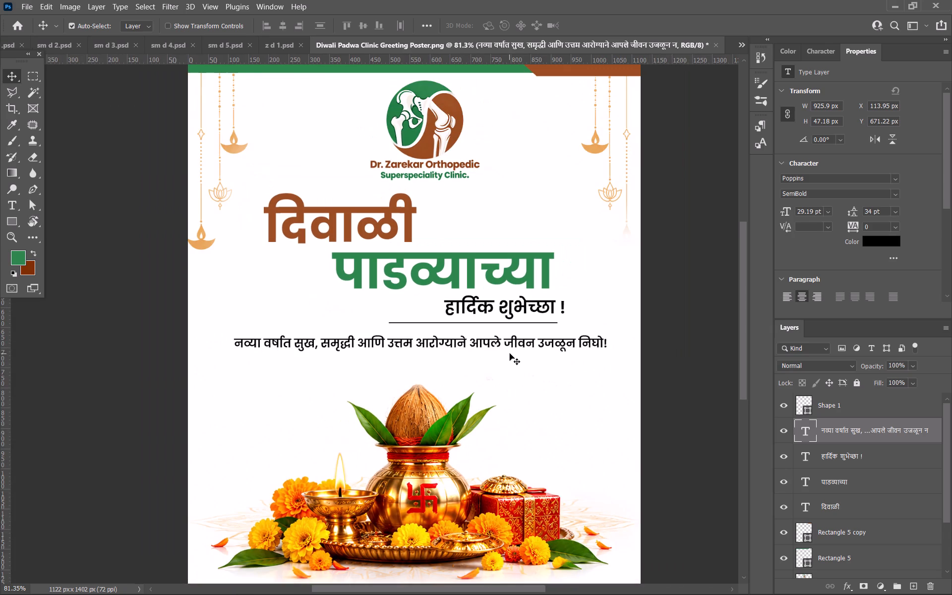
alt+scroll(423, 315, down, 2)
alt+scroll(410, 306, up, 4)
alt+scroll(416, 312, down, 4)
alt+scroll(419, 319, up, 8)
drag(420, 319, 419, 324)
alt+scroll(419, 324, down, 4)
alt+scroll(546, 321, up, 4)
Insert a space before the closing exclamation mark of the wish sentence, so it ends in निघो !
double_click(562, 328)
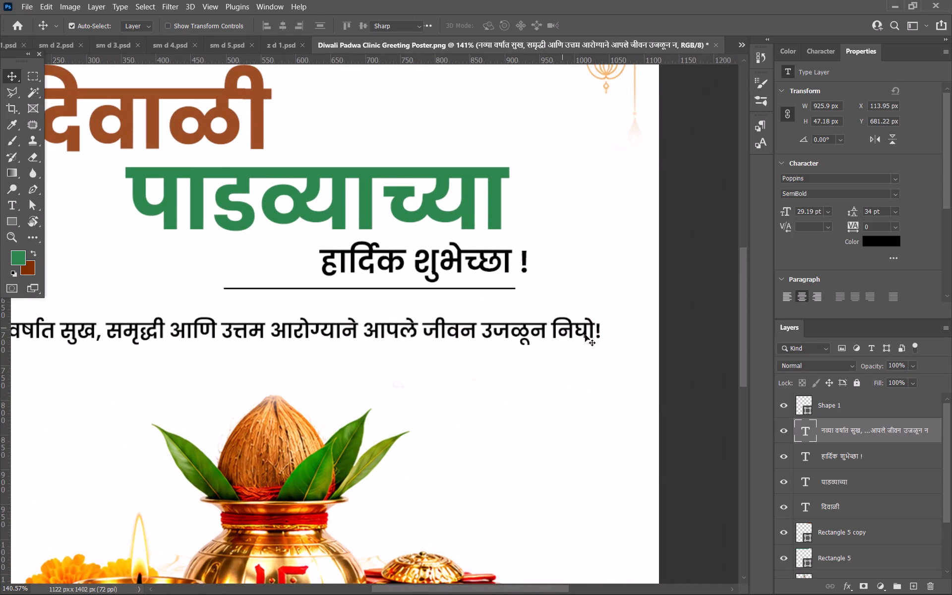
click(595, 332)
key(space)
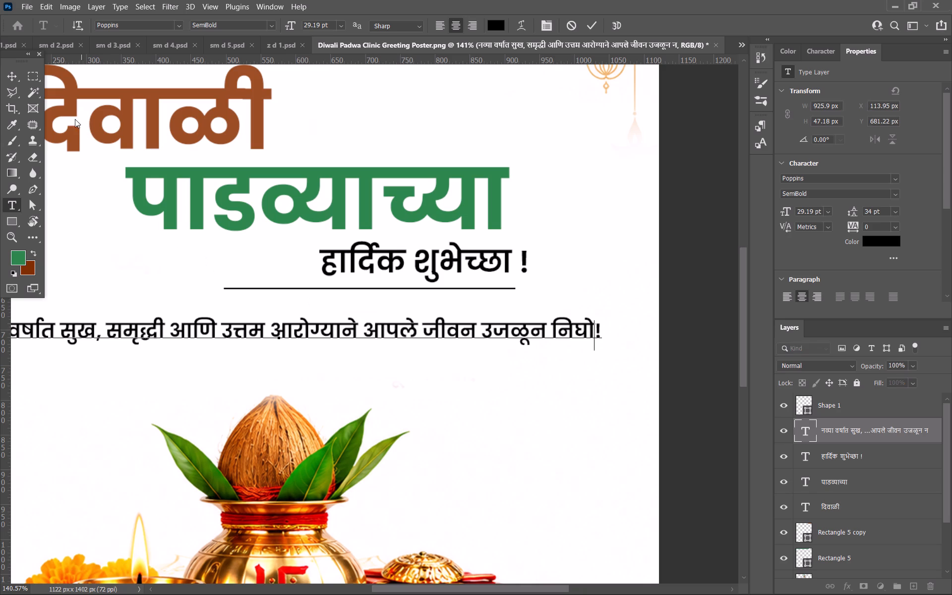
click(16, 71)
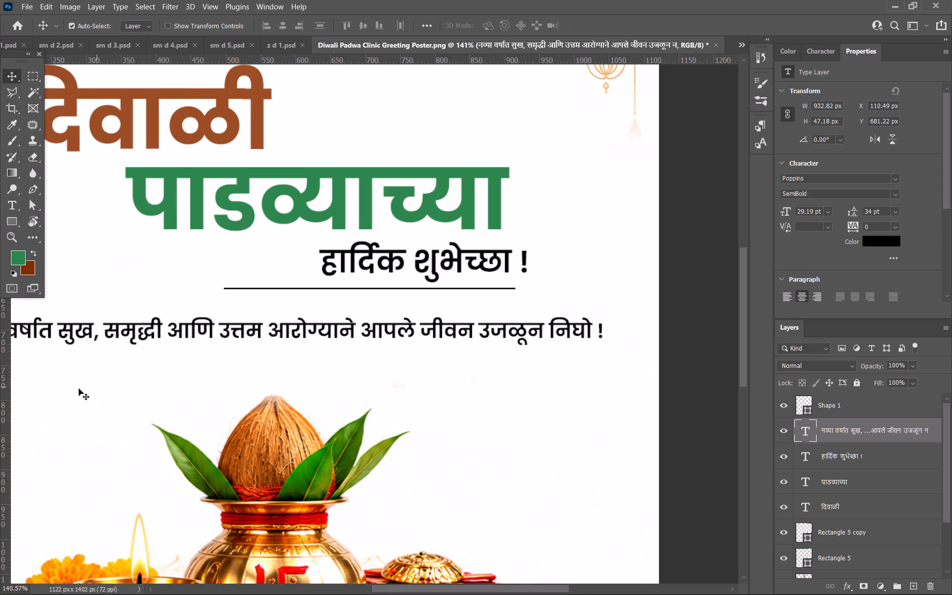
Save the poster as the layered Photoshop file "z d2" in the job folder on drive E:.
alt+scroll(175, 307, down, 5)
alt+scroll(202, 345, down, 3)
alt+scroll(220, 366, up, 3)
key(ctrl+s)
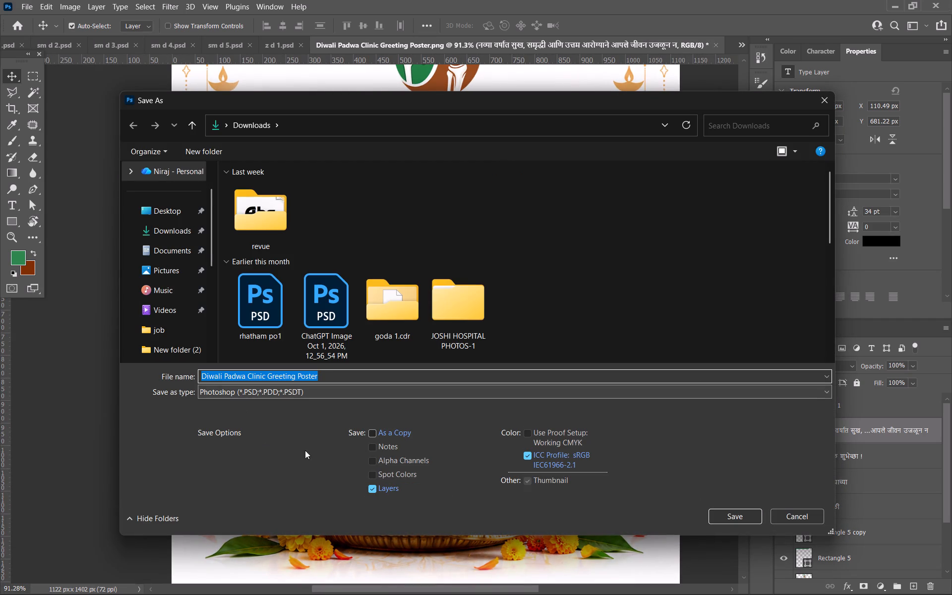
click(168, 326)
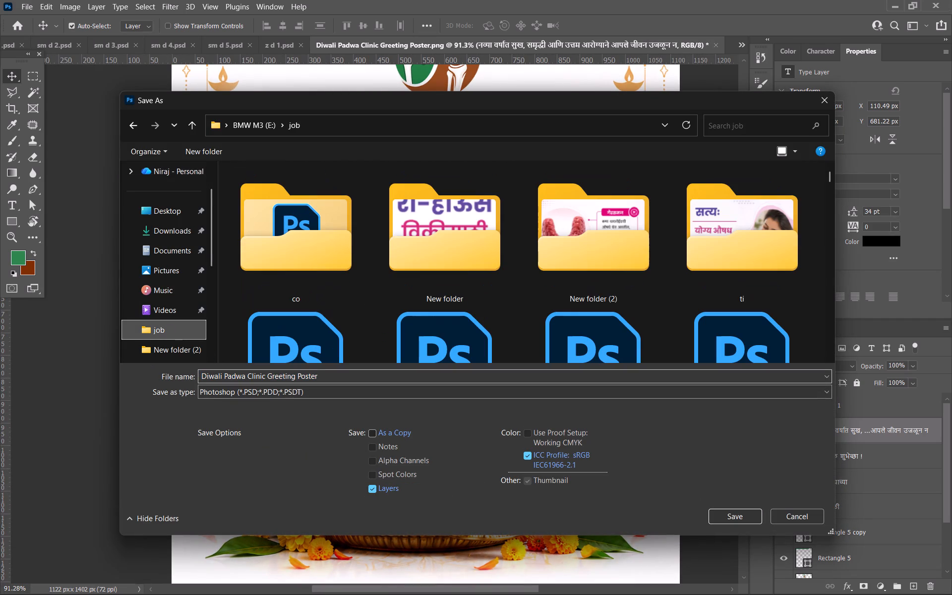
click(237, 375)
text(z)
key(space)
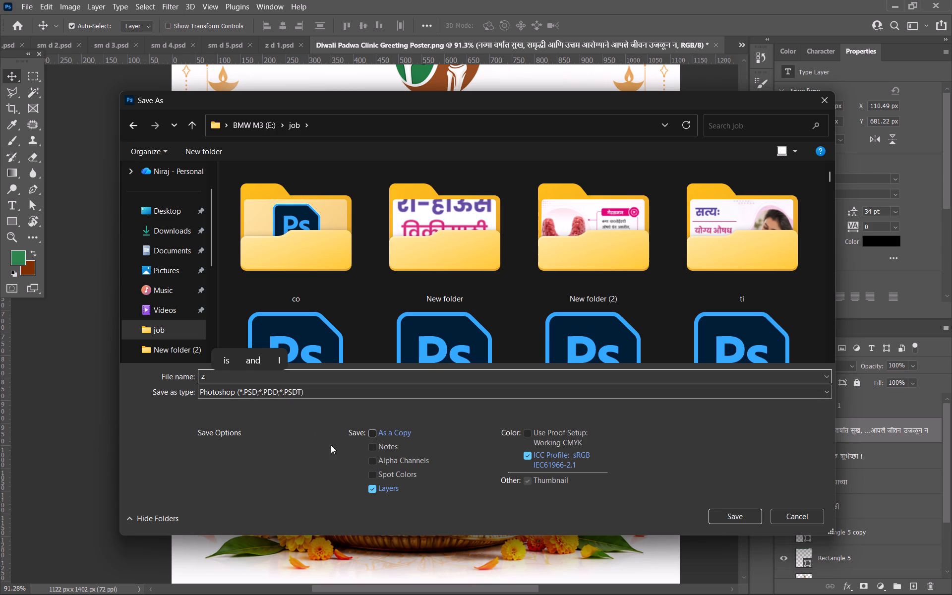
key(d)
key(2)
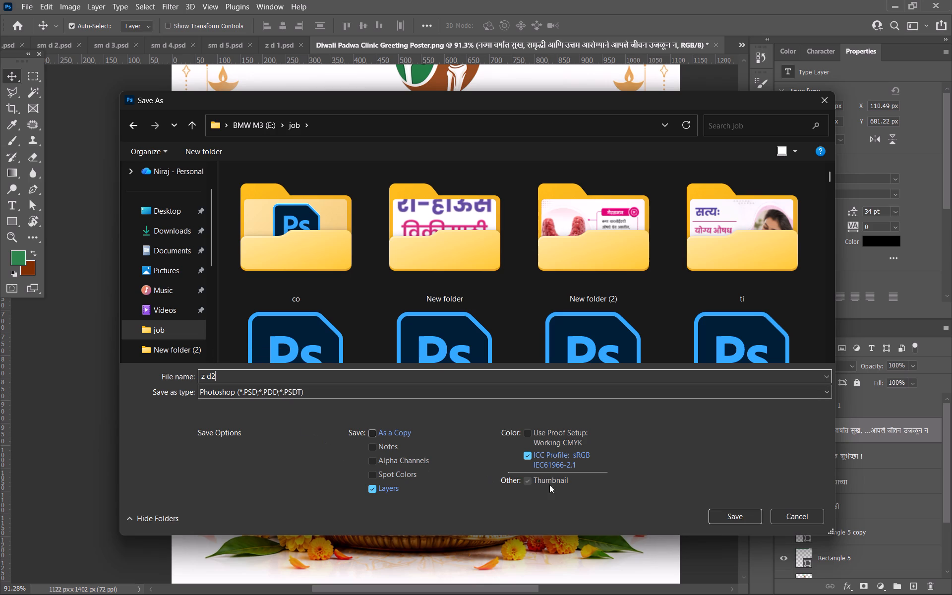
click(720, 521)
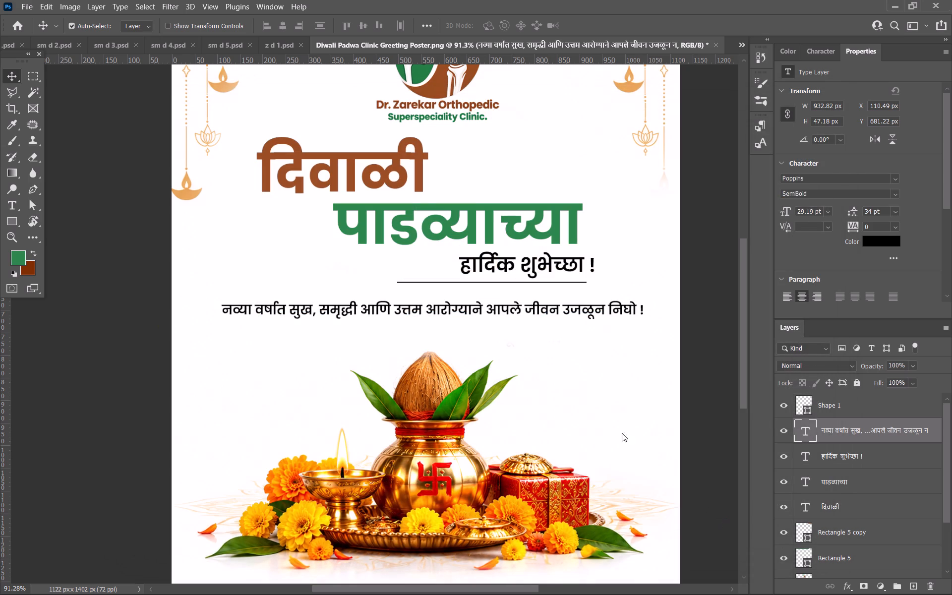
click(404, 174)
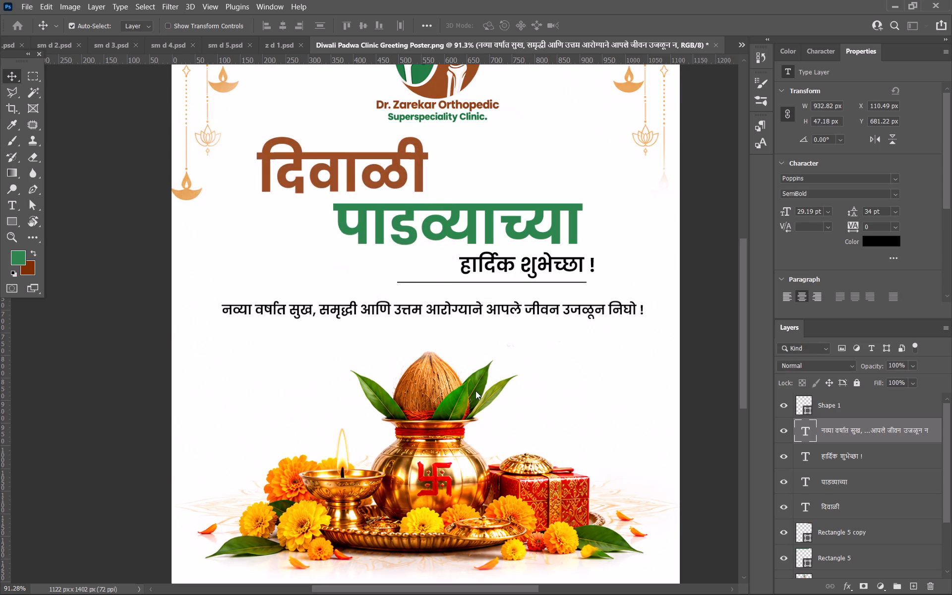
alt+scroll(476, 391, down, 5)
click(632, 410)
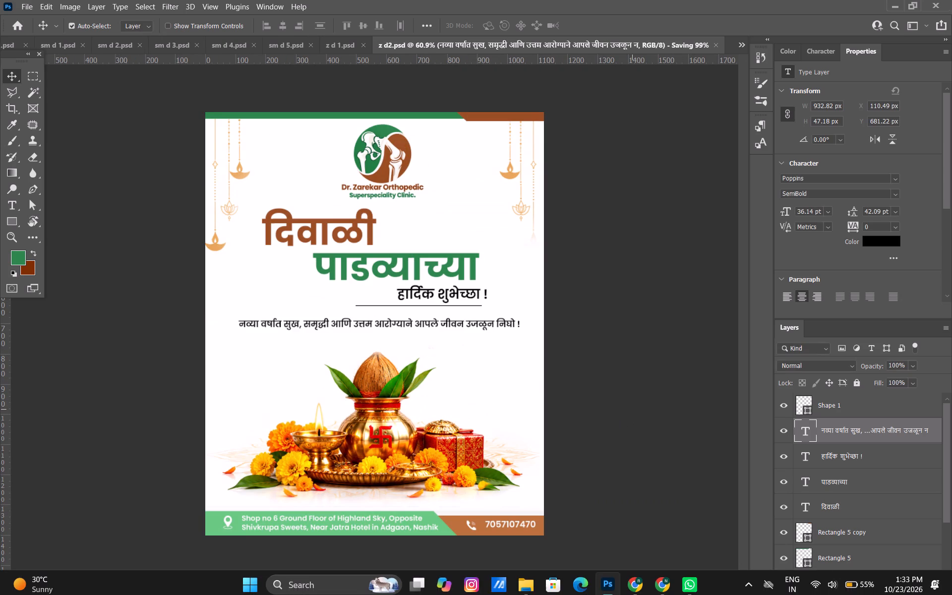
Switch to File Explorer and look through Downloads, Documents, Home and the personal OneDrive folders for decorative artwork.
click(519, 584)
click(489, 535)
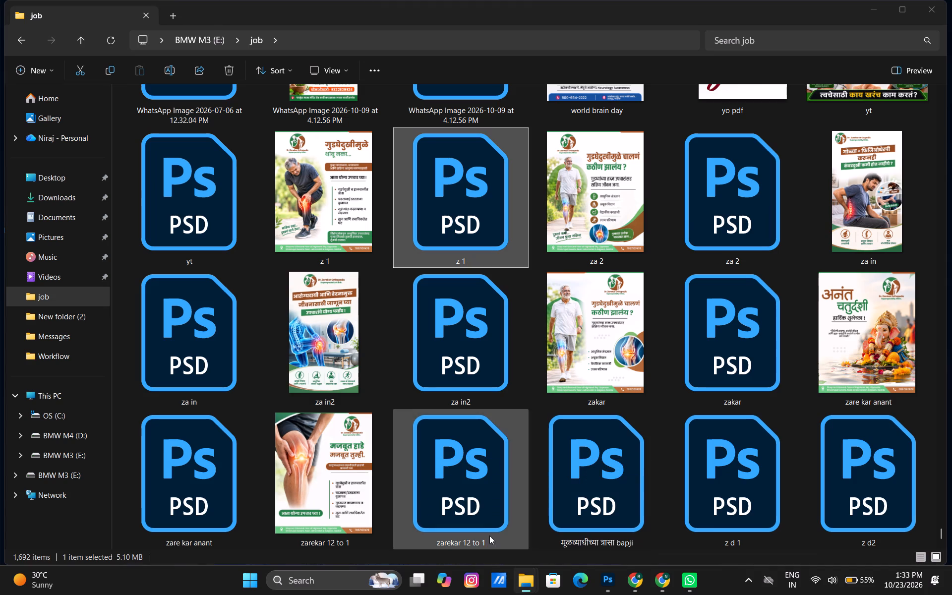
click(43, 169)
click(39, 199)
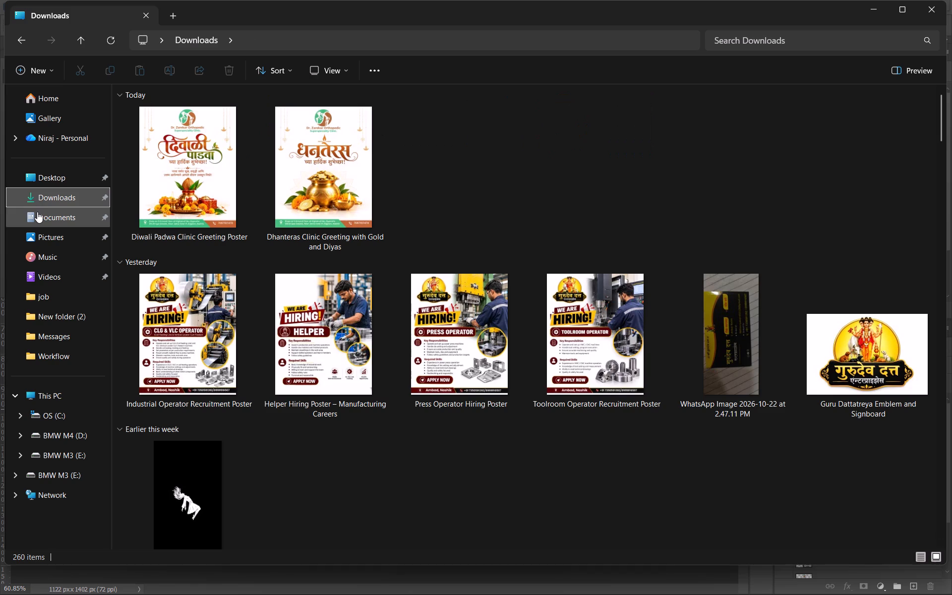
click(37, 212)
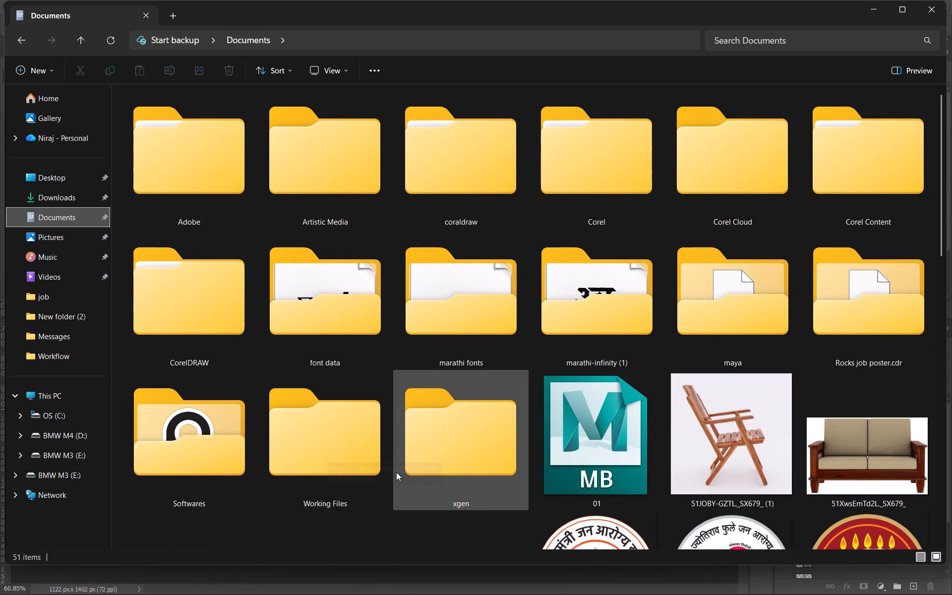
click(23, 103)
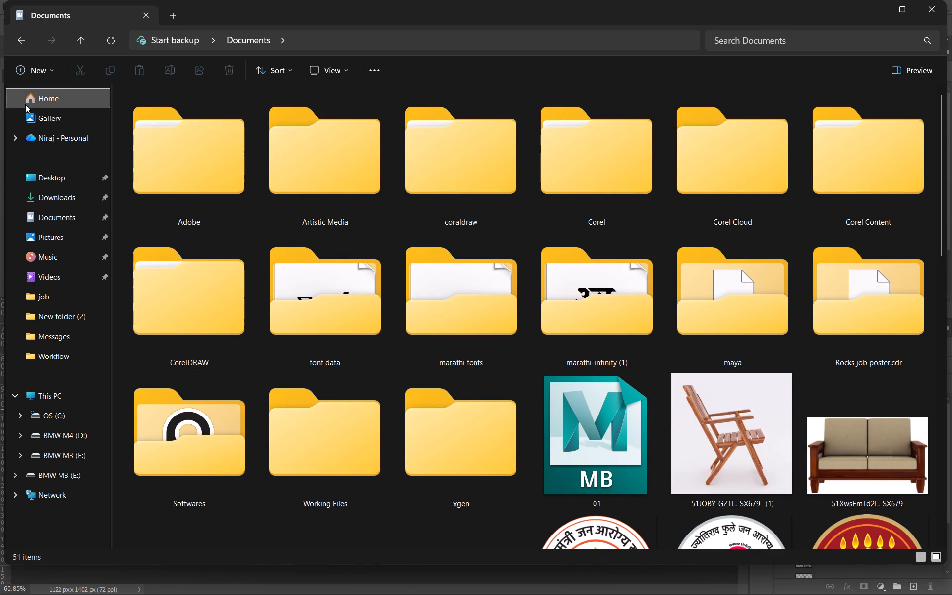
click(58, 101)
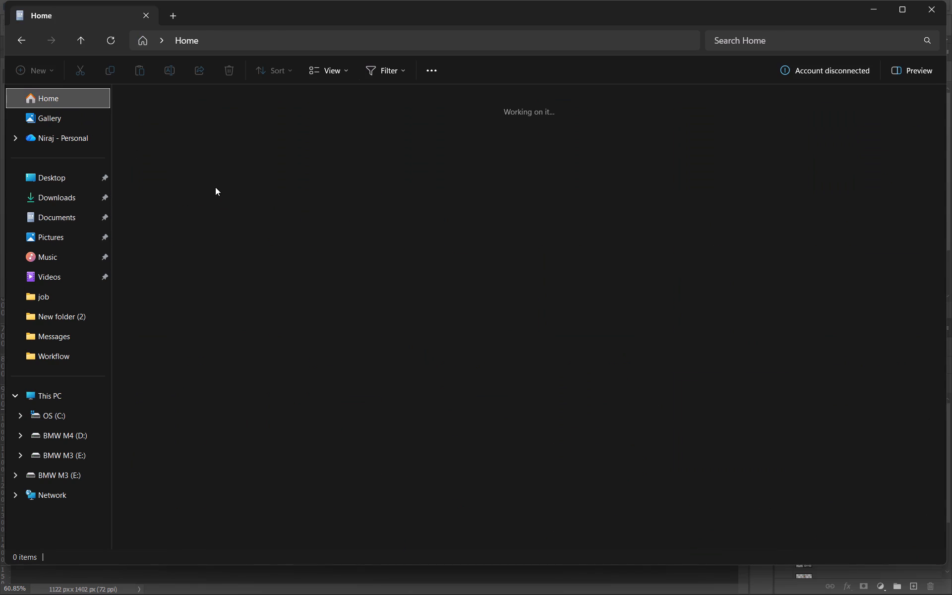
click(67, 116)
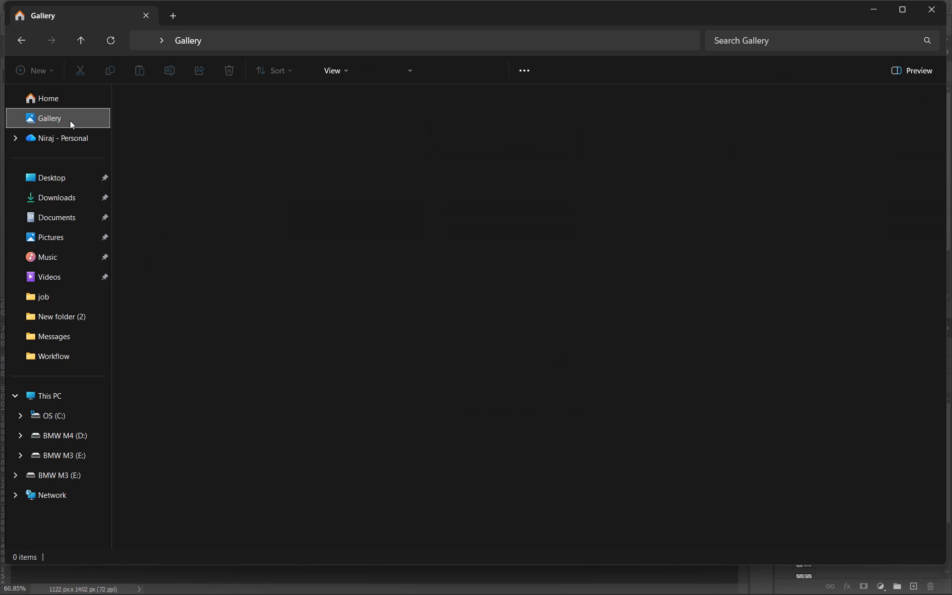
click(51, 137)
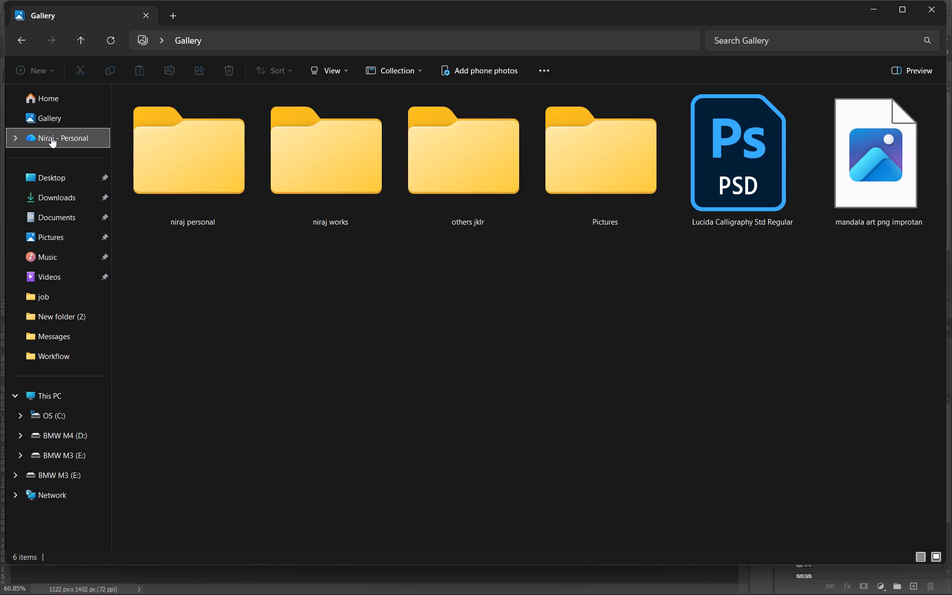
double_click(215, 204)
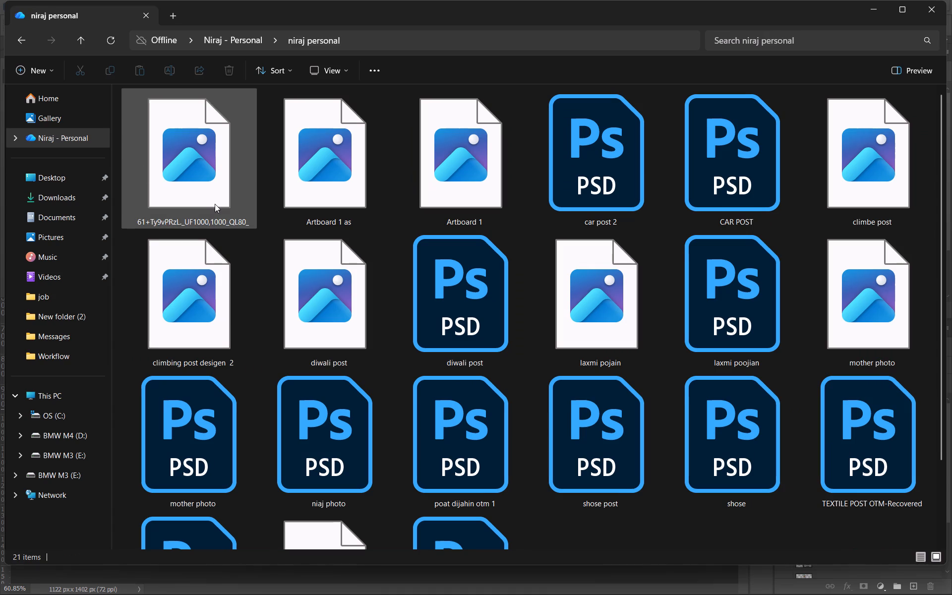
click(17, 37)
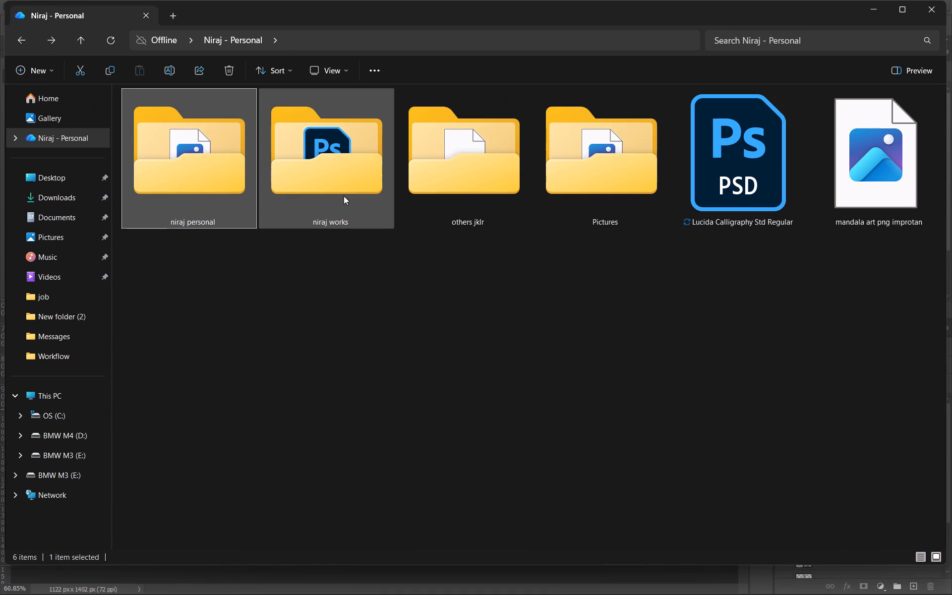
double_click(465, 198)
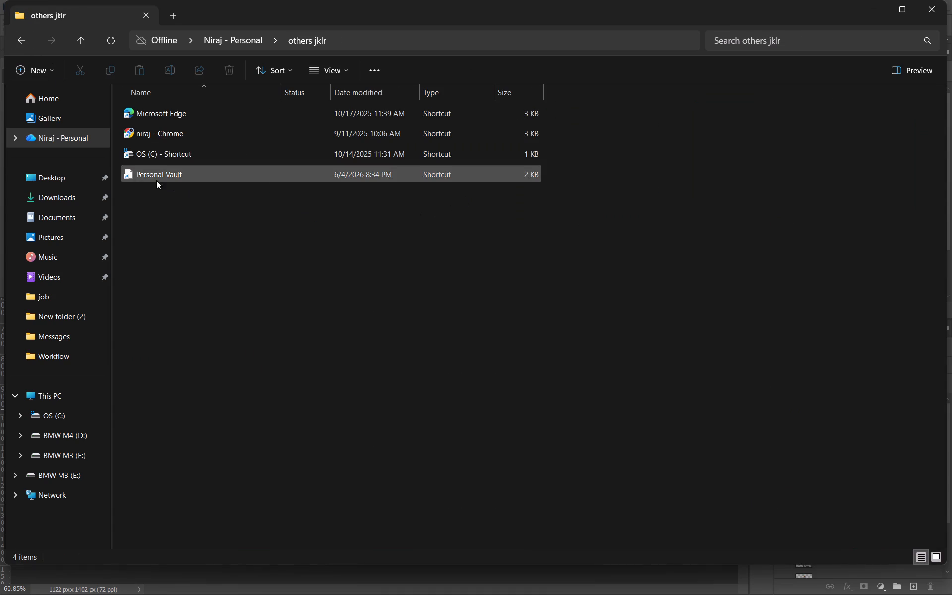
click(18, 39)
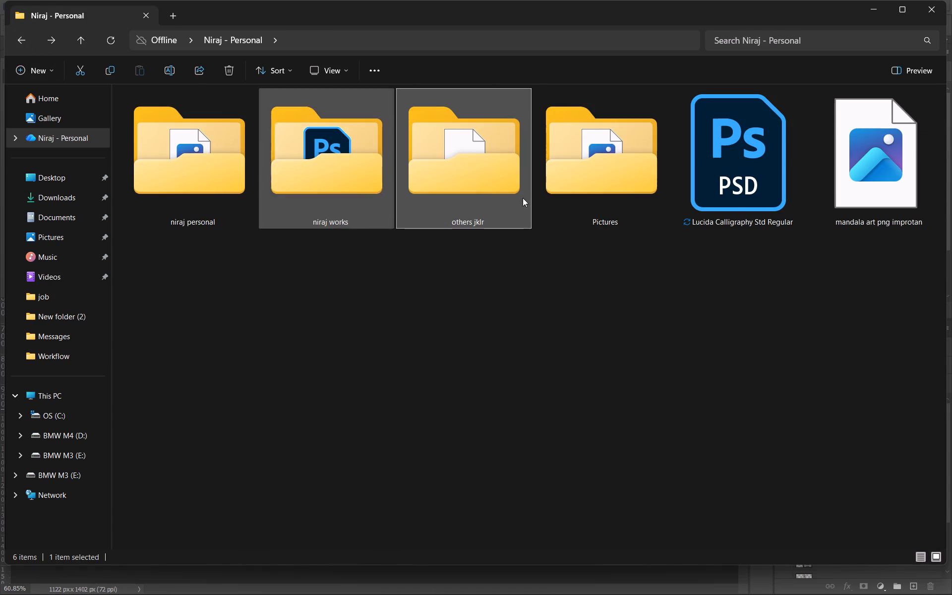
double_click(567, 210)
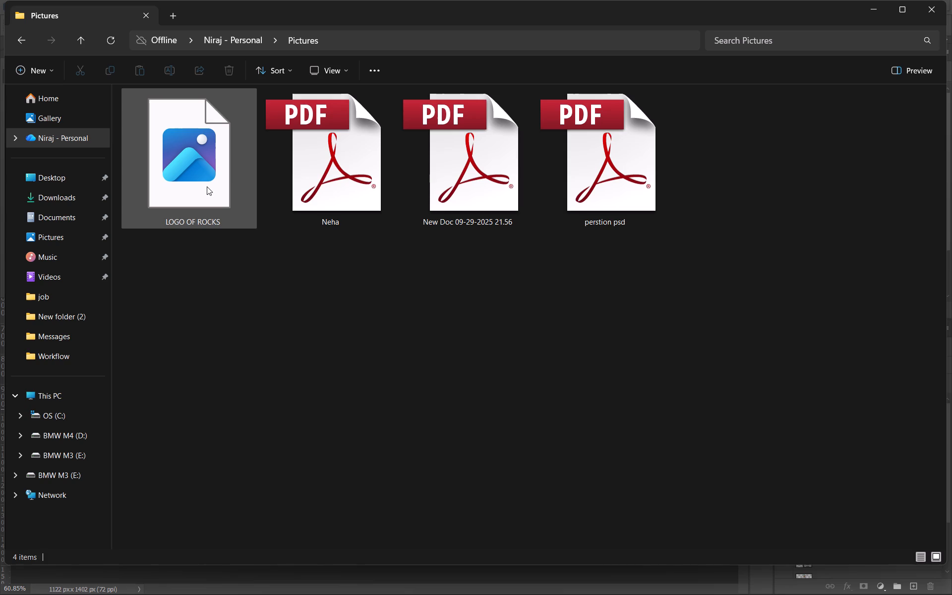
click(14, 44)
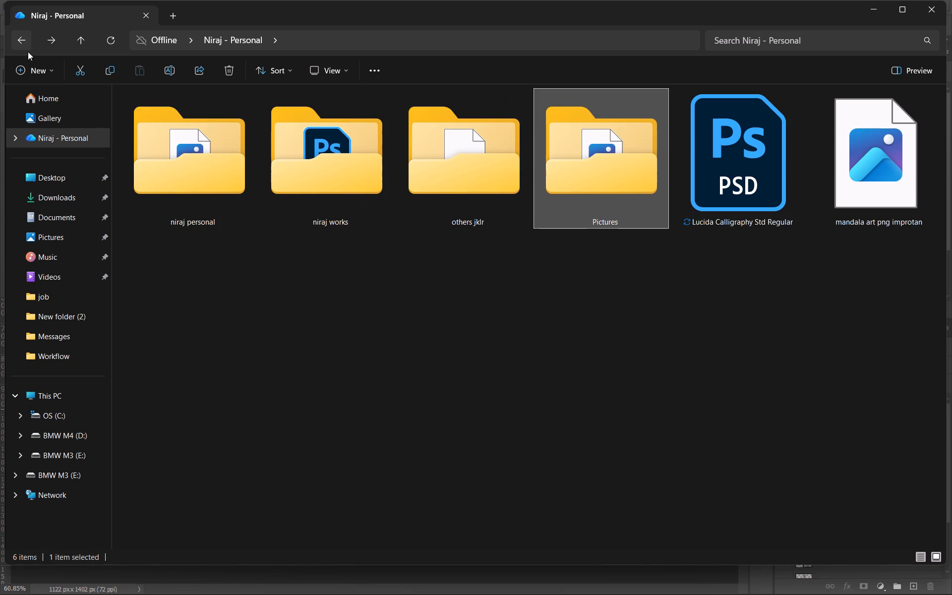
Try to bring the image "mandala art png improtan" from the personal OneDrive folder into the z d2.psd poster.
drag(863, 172, 806, 303)
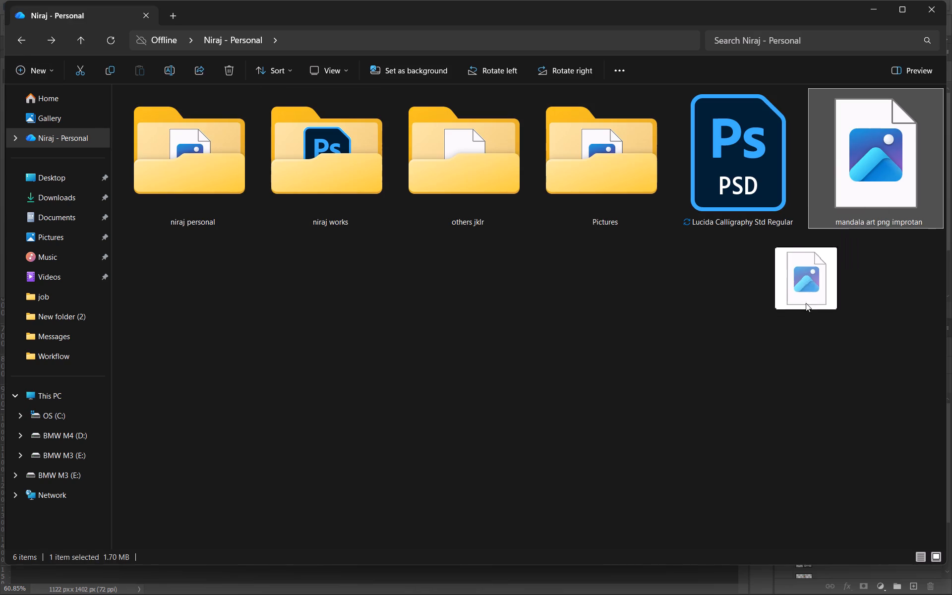
drag(806, 303, 476, 330)
key(alt+Tab)
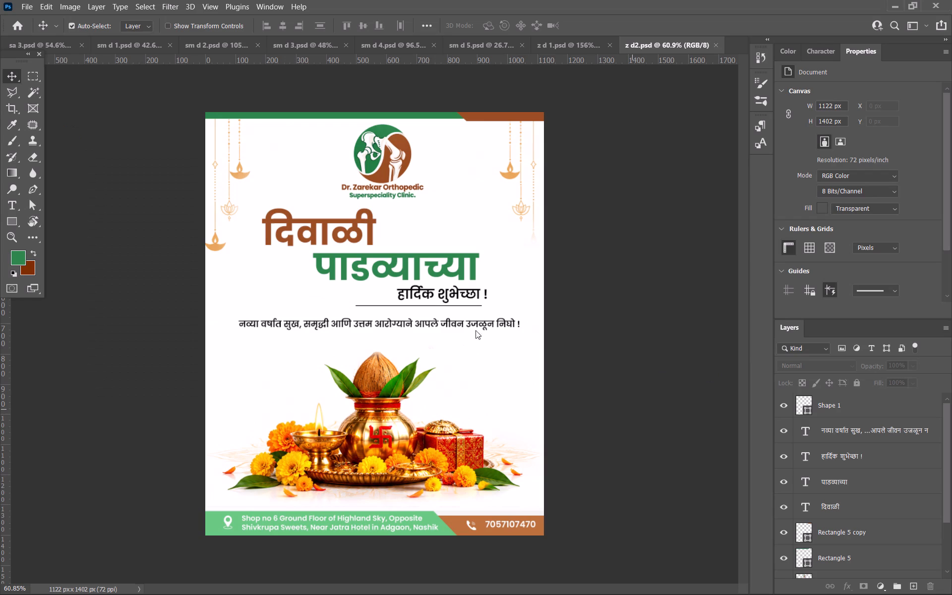
drag(476, 330, 448, 324)
drag(441, 324, 385, 313)
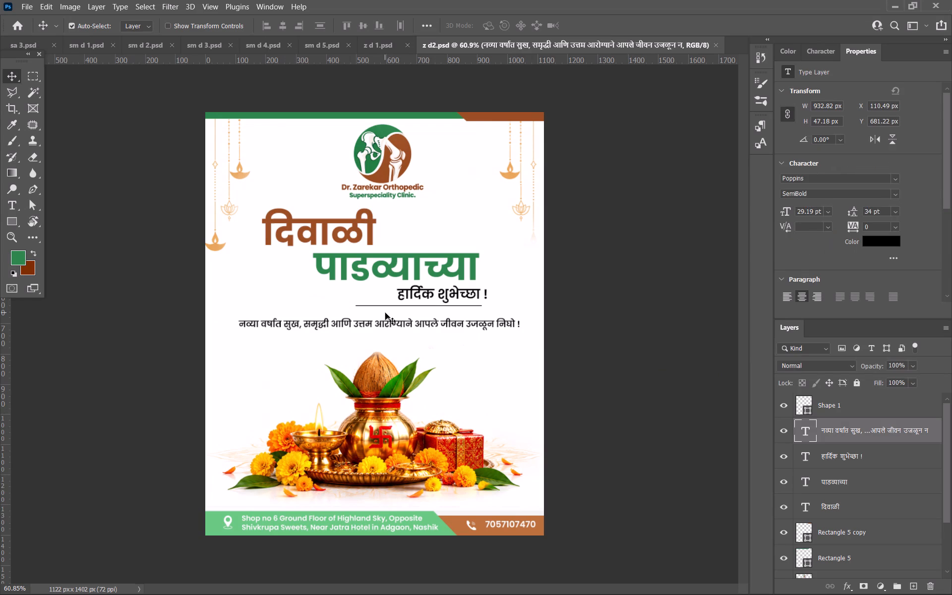
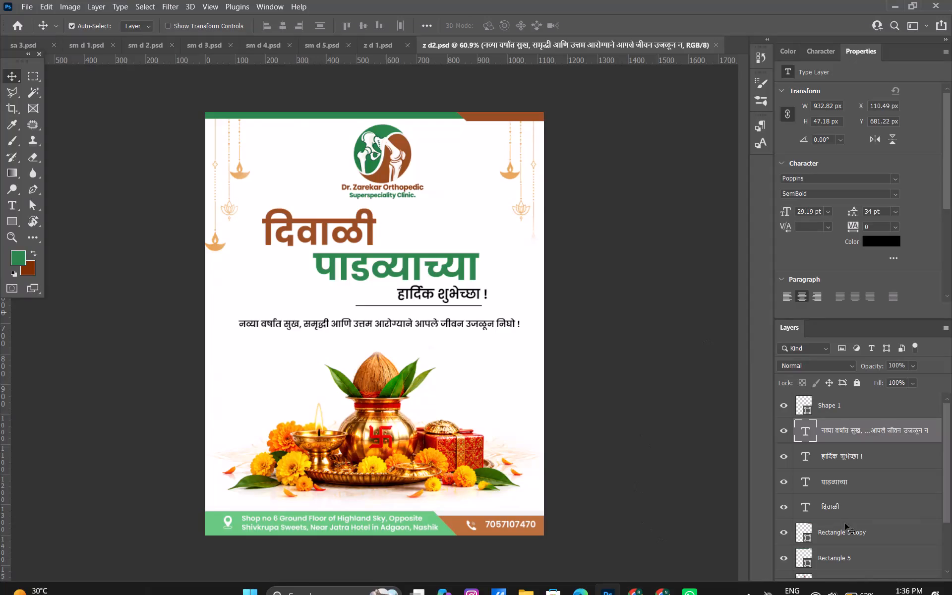
Save the z d2.psd poster.
alt+scroll(346, 354, down, 6)
alt+scroll(346, 354, up, 9)
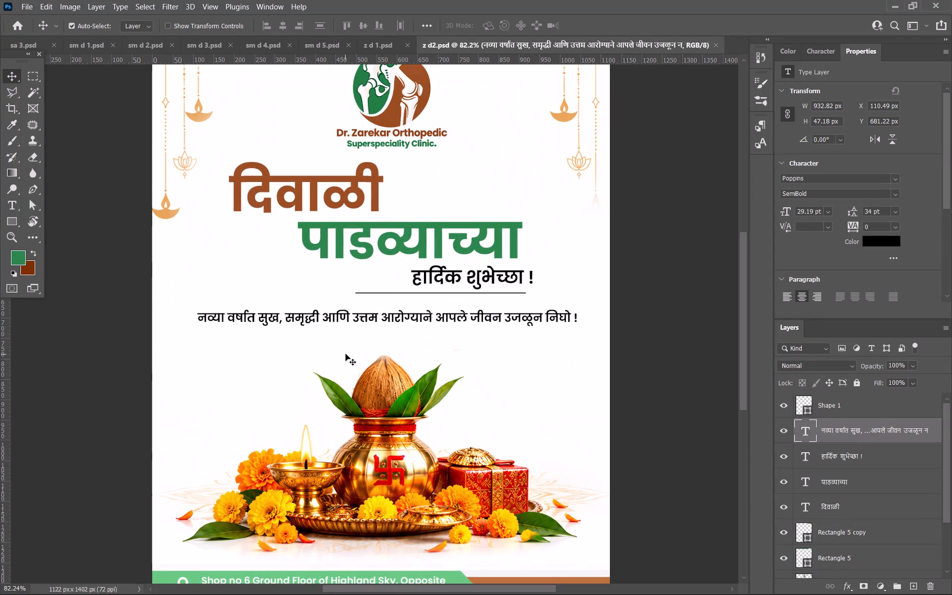
key(ctrl+s)
Place the image "mandala art png improtan" from the personal OneDrive folder into the z d2.psd poster at its fitted size.
alt+scroll(369, 311, down, 3)
alt+scroll(369, 311, up, 1)
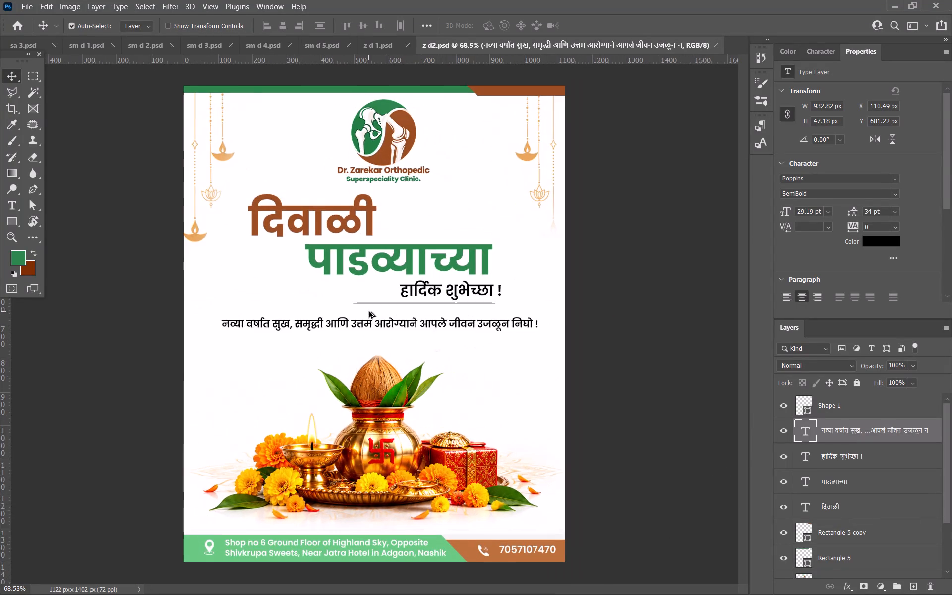
alt+scroll(369, 312, down, 2)
key(alt+Tab)
drag(843, 179, 818, 237)
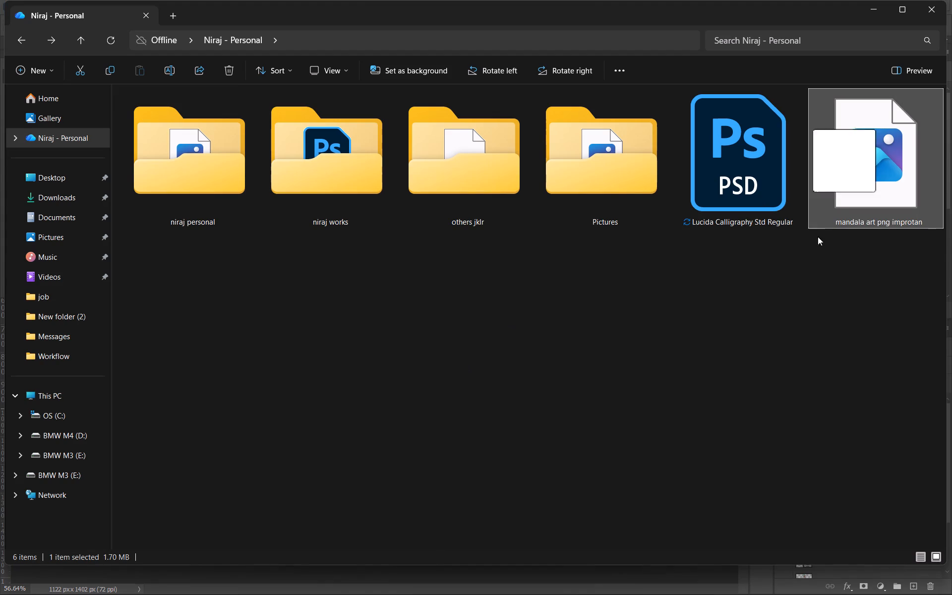
drag(818, 237, 375, 273)
key(alt+Tab)
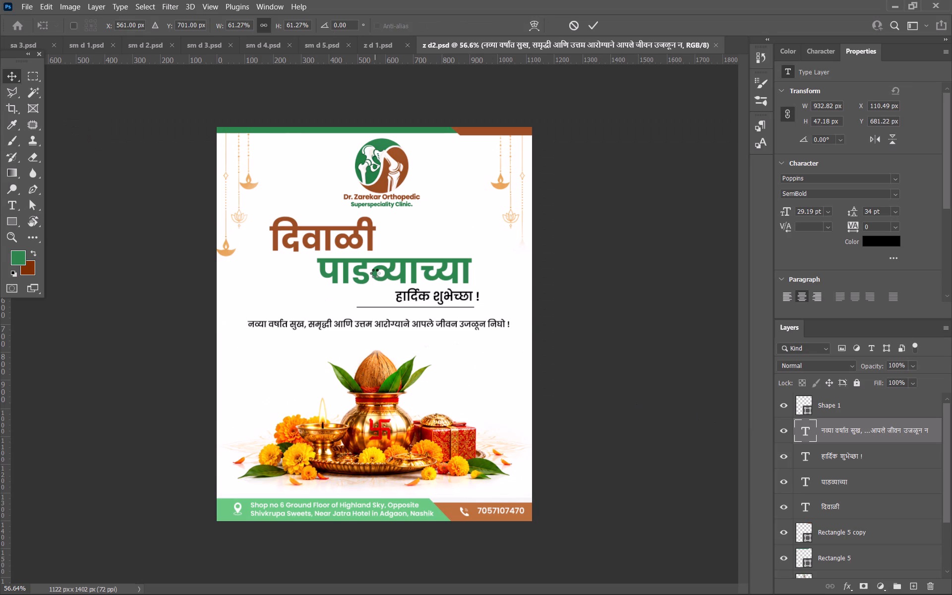
click(594, 23)
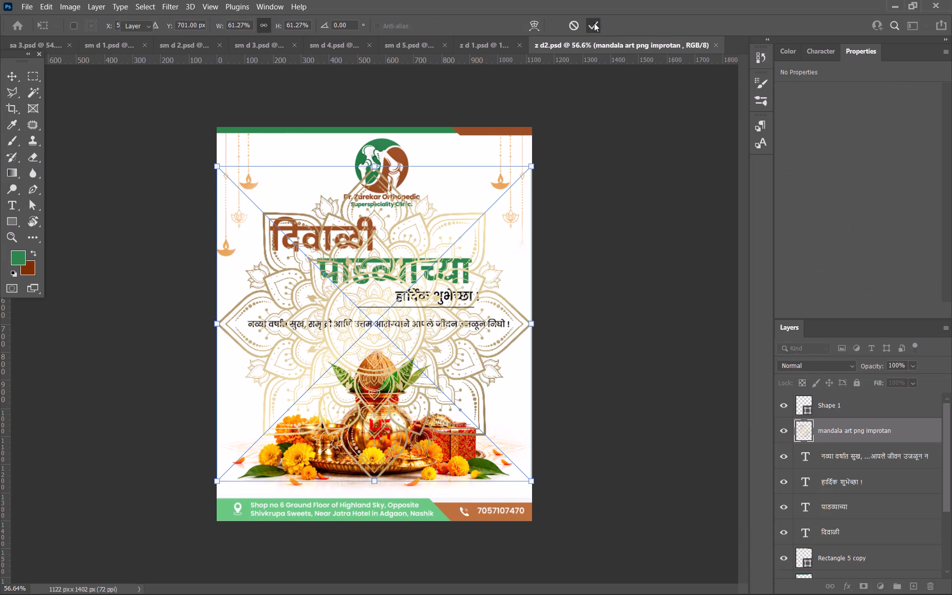
click(604, 276)
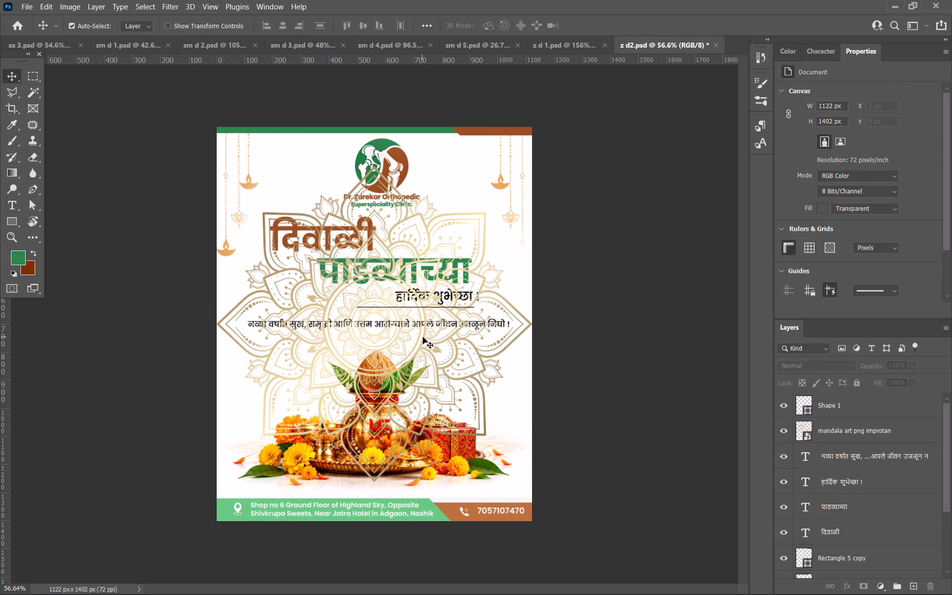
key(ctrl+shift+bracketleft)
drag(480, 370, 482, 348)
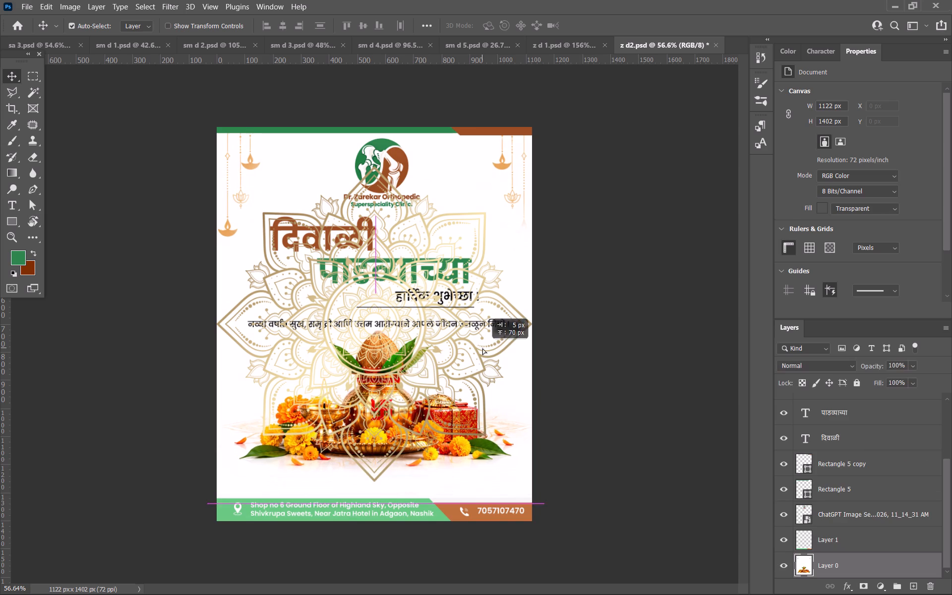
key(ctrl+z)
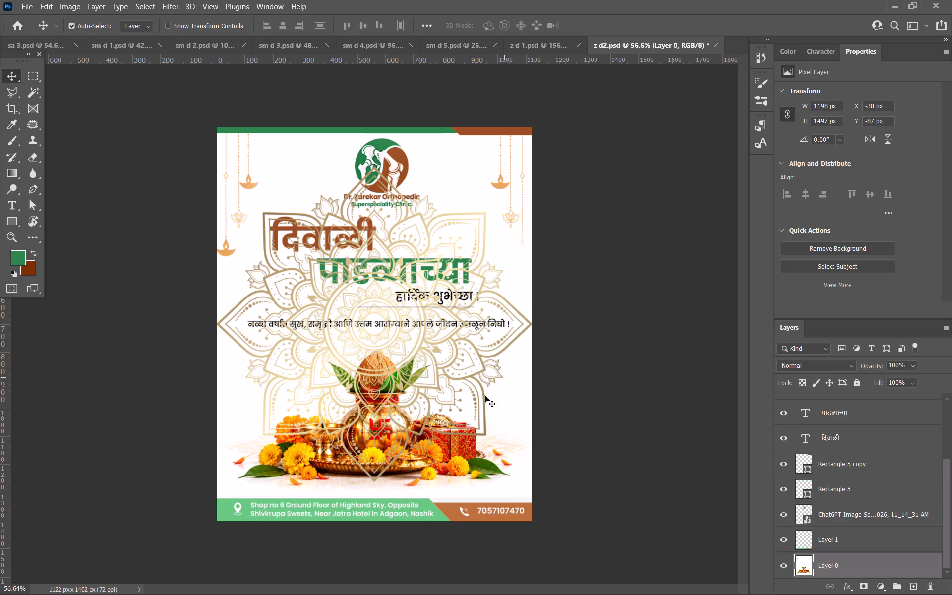
Select the mandala layer and reduce its opacity to 33%.
alt+scroll(412, 450, up, 7)
click(359, 421)
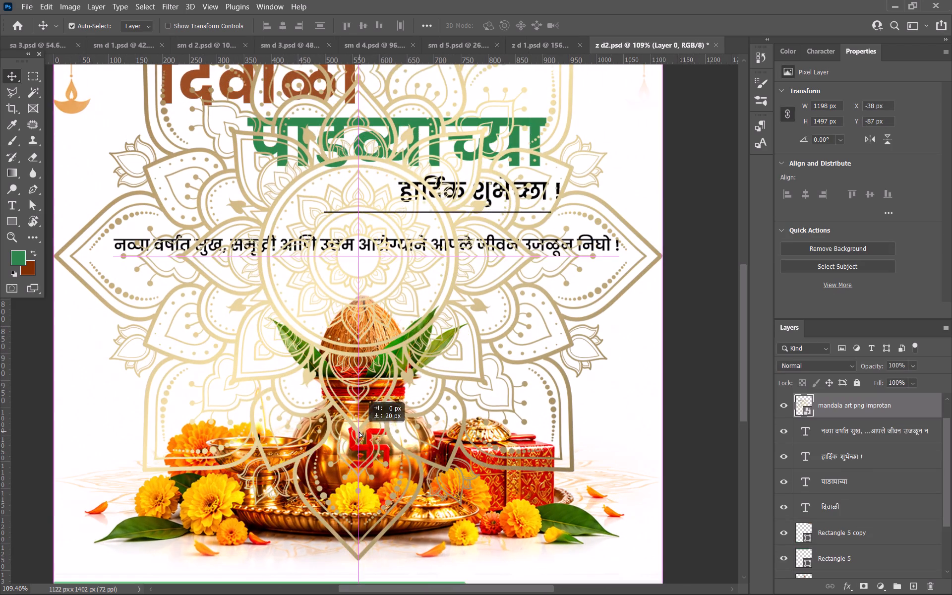
alt+scroll(358, 422, down, 8)
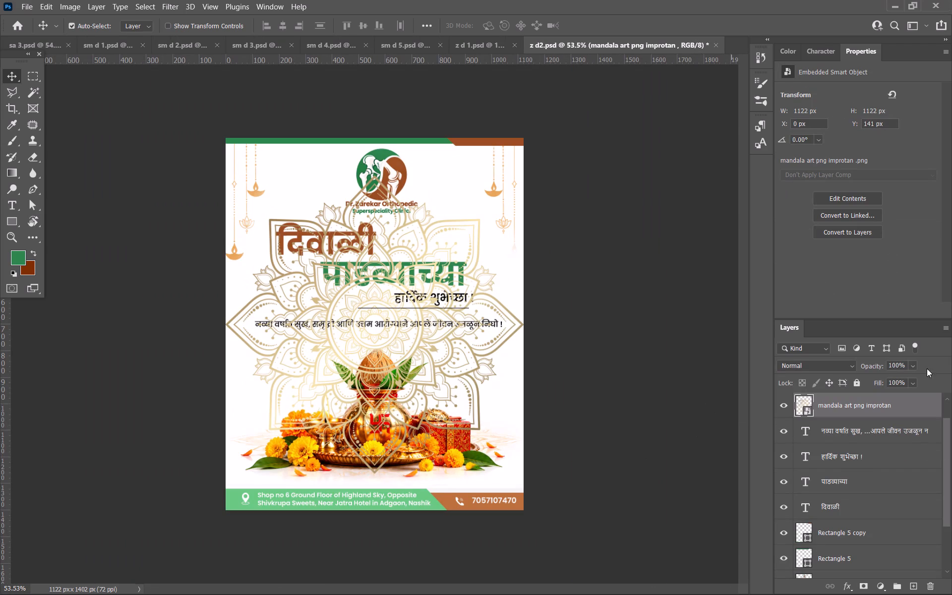
click(914, 366)
click(896, 380)
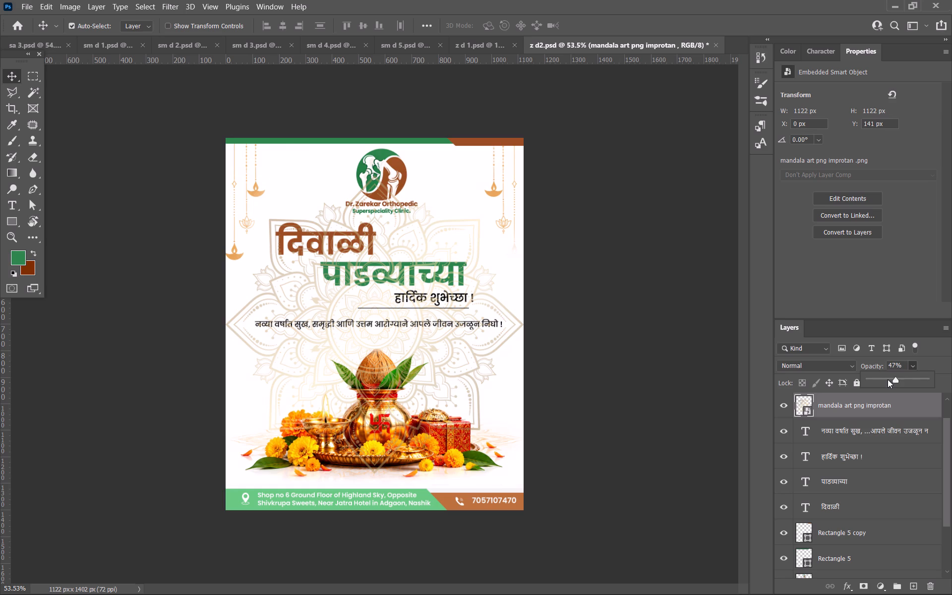
click(888, 379)
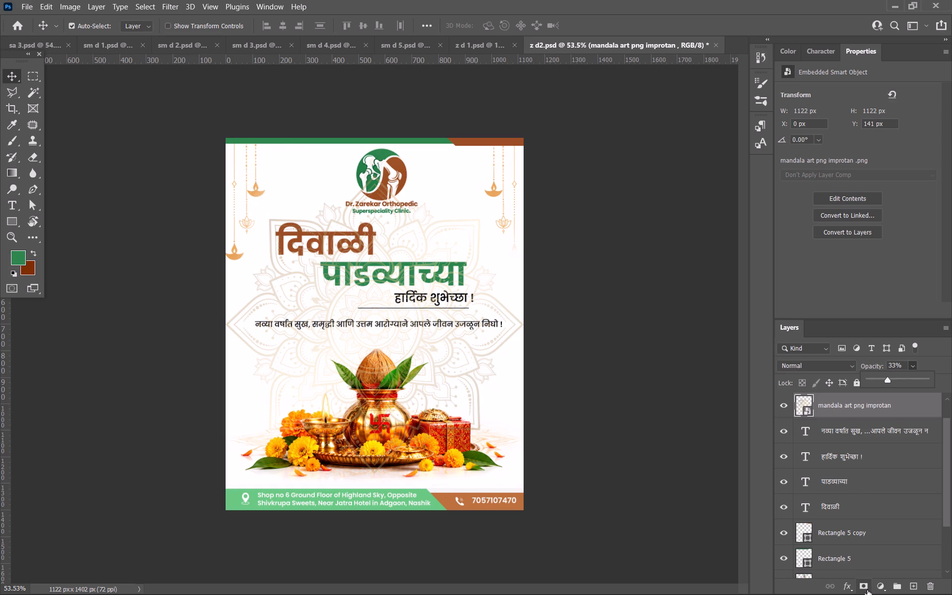
Add a layer mask to the mandala and paint black with a 375 px soft brush to hide its lower part over the kalash artwork.
click(867, 590)
key(b)
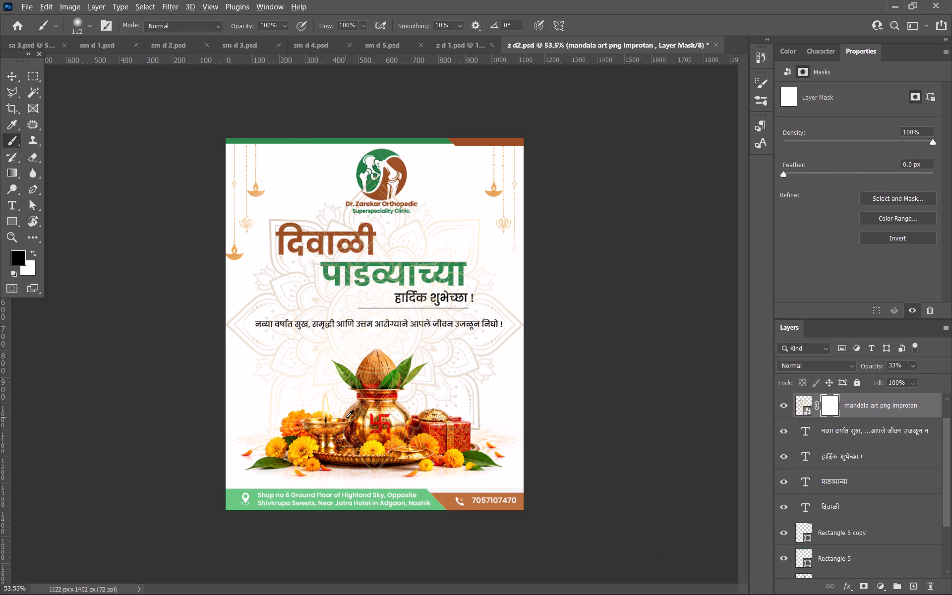
alt+right_drag(346, 417, 390, 423)
drag(535, 447, 192, 448)
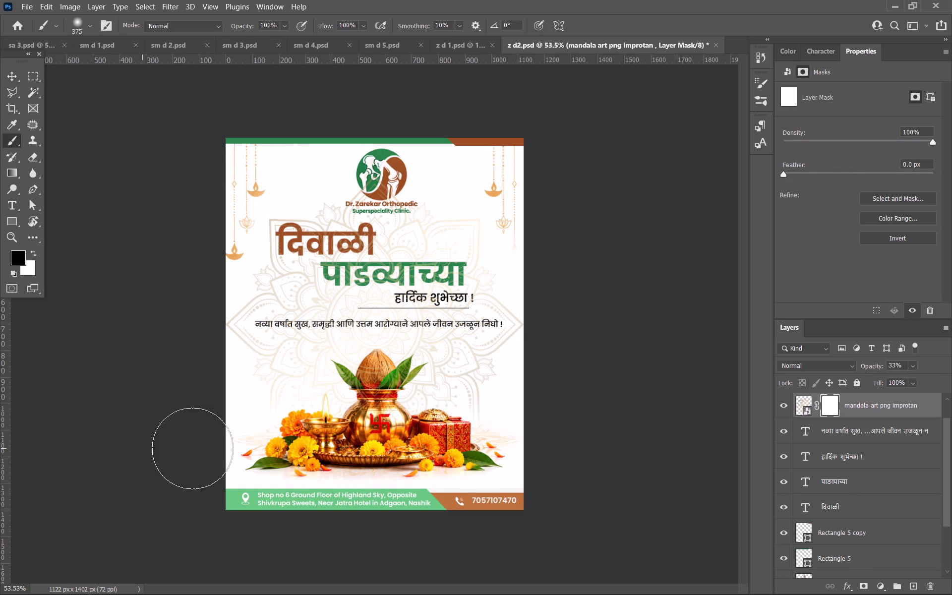
drag(192, 448, 374, 383)
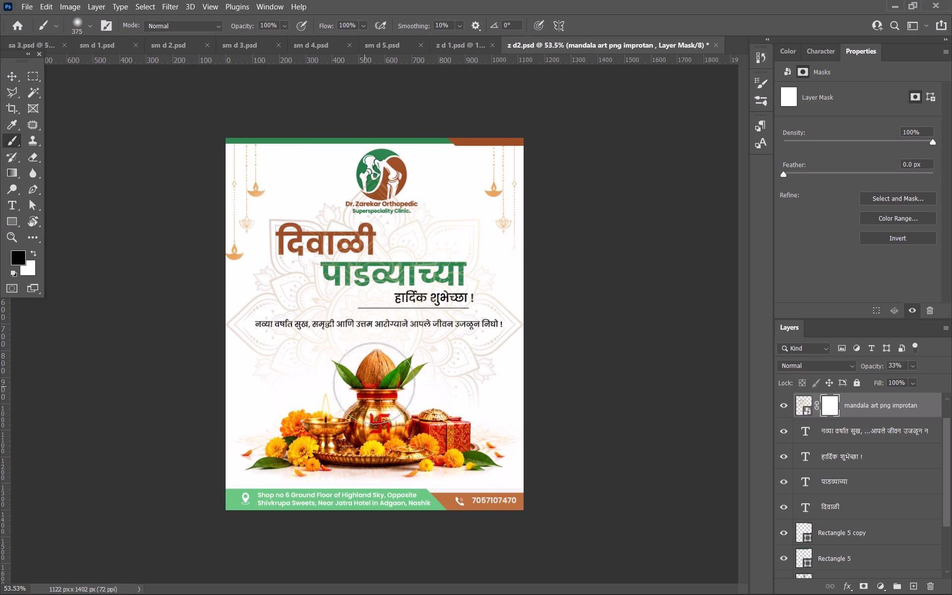
drag(374, 383, 373, 401)
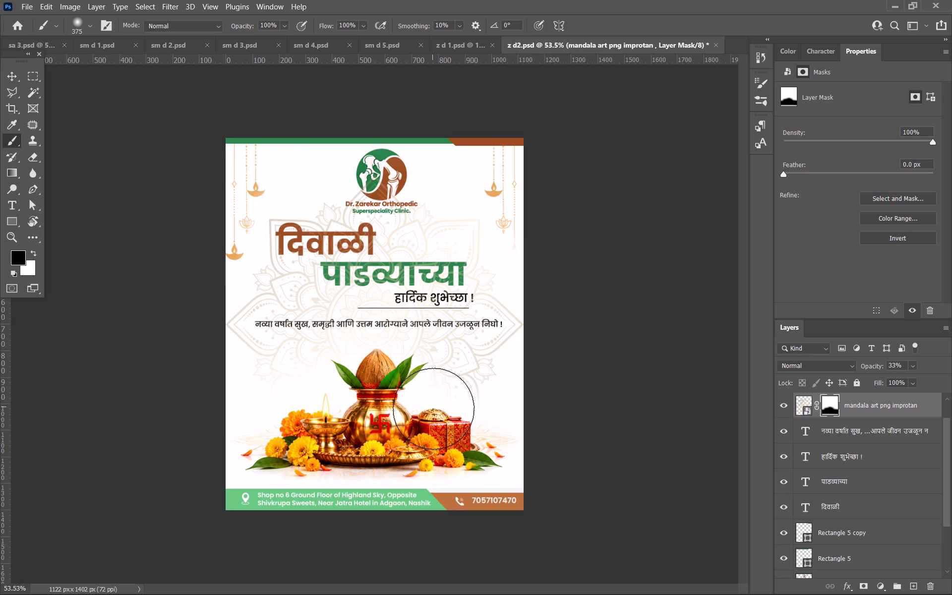
click(10, 72)
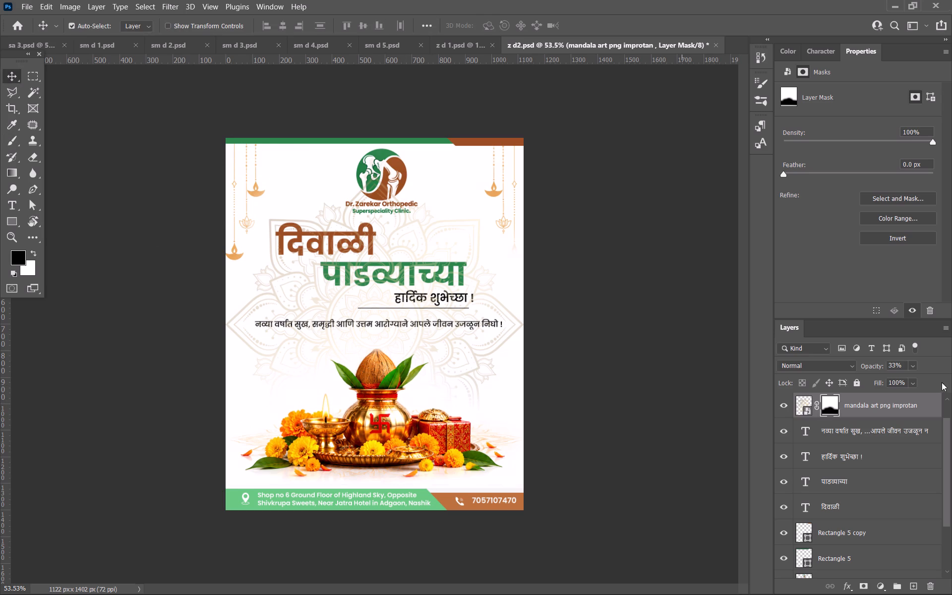
Lower the mandala layer's opacity to 17%.
click(915, 365)
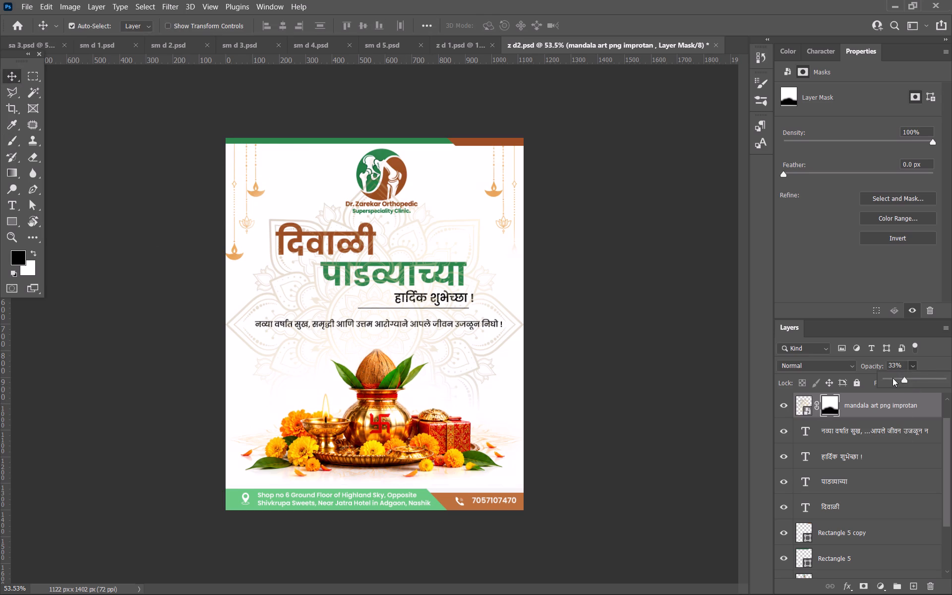
click(892, 378)
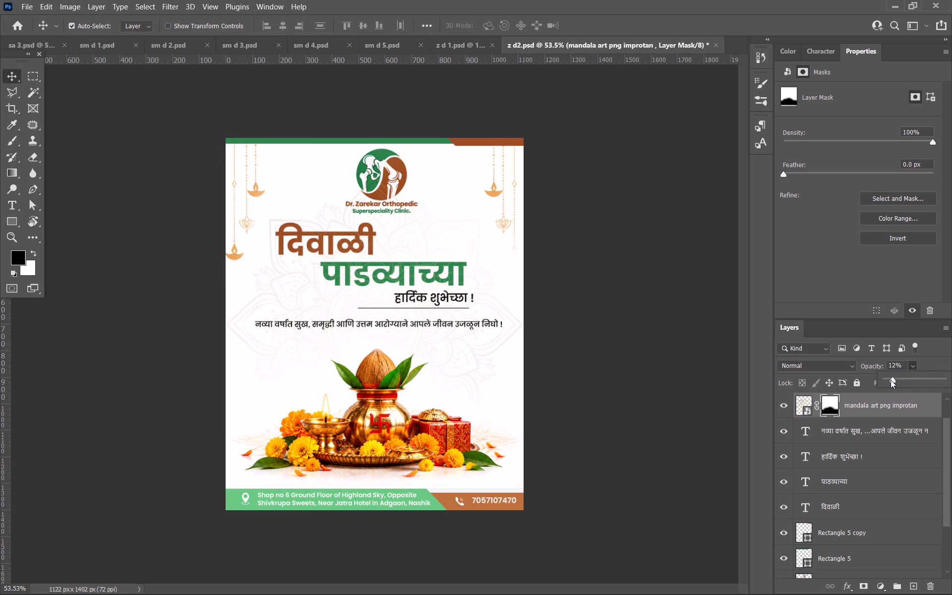
click(896, 380)
click(169, 382)
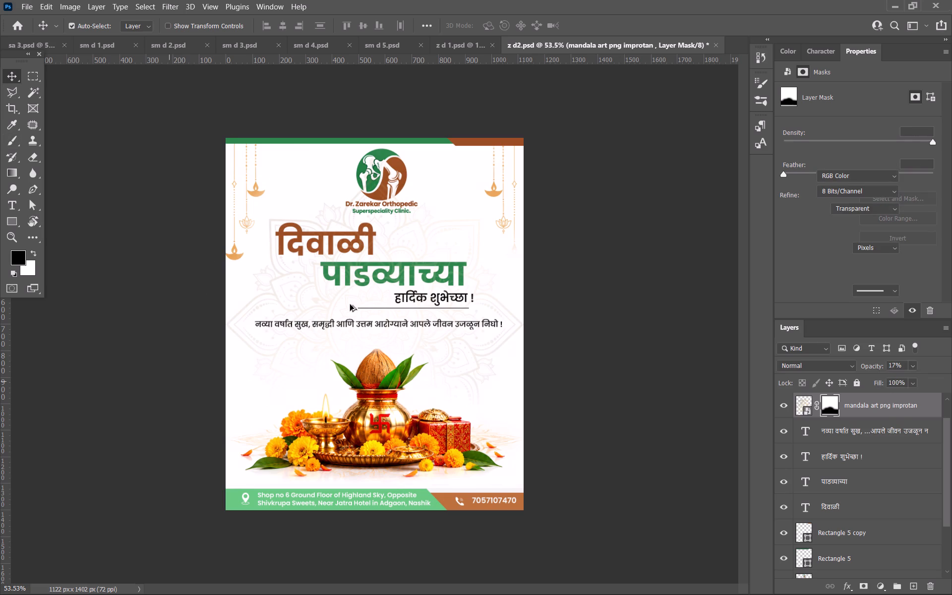
Move the mandala layer down the stack so it sits directly above Layer 0, behind the text and logo.
alt+scroll(350, 301, up, 8)
click(863, 410)
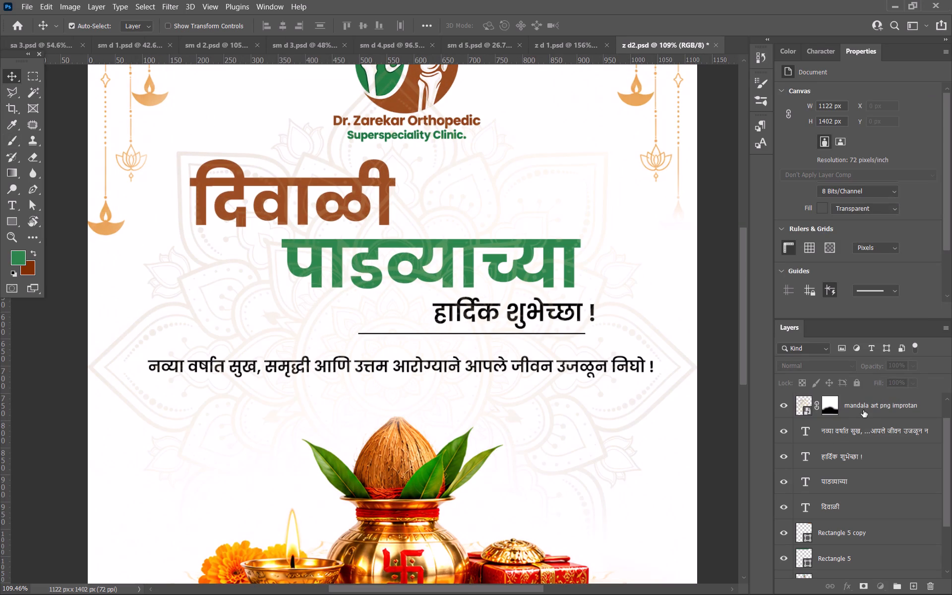
key(ctrl+shift+bracketleft)
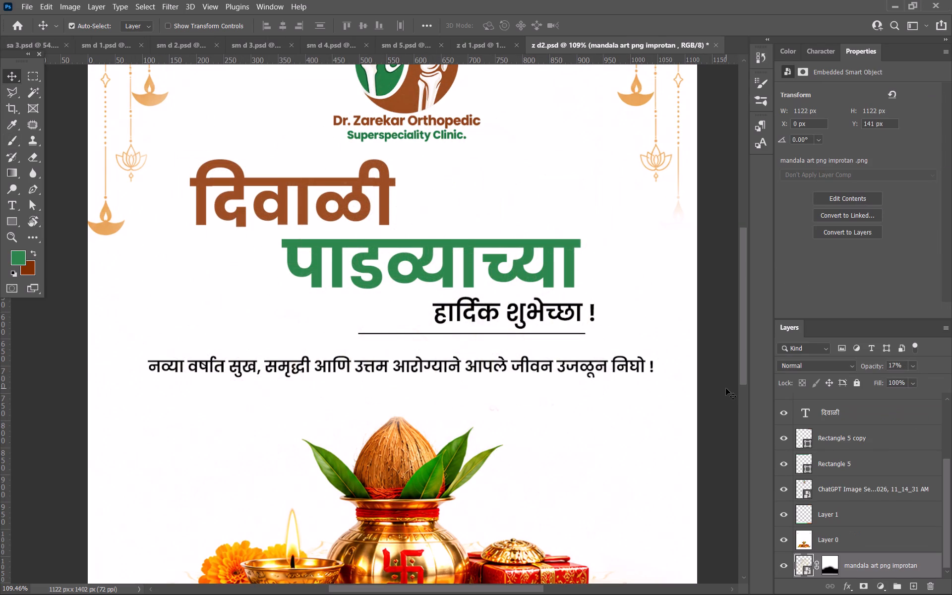
key(ctrl+bracketright)
alt+scroll(359, 335, down, 9)
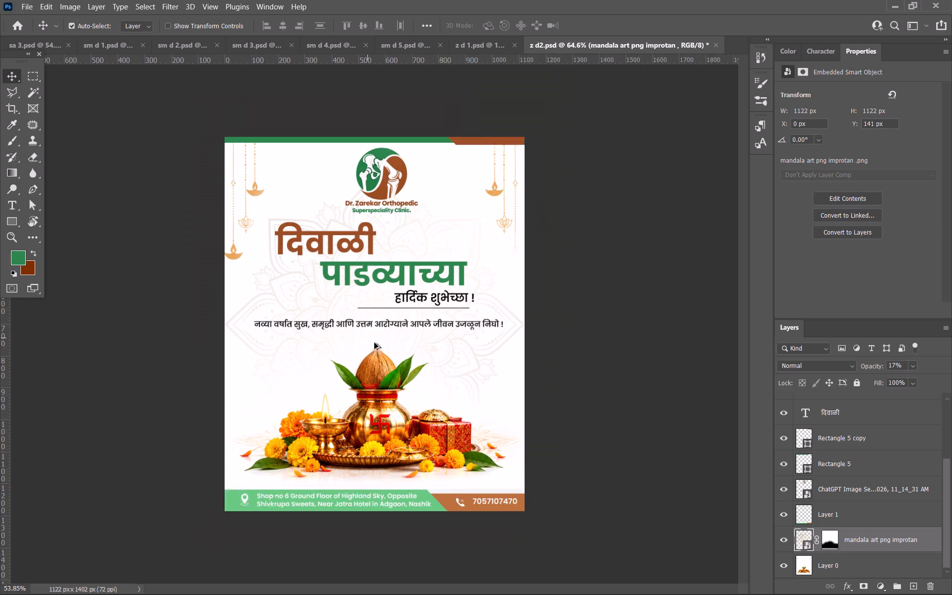
click(570, 276)
Save z d2.psd with the mandala decoration.
key(ctrl+s)
Export the poster as a 1122 x 1402 px JPG at 100% quality named z d2 in the job folder, and resave the PSD.
click(25, 0)
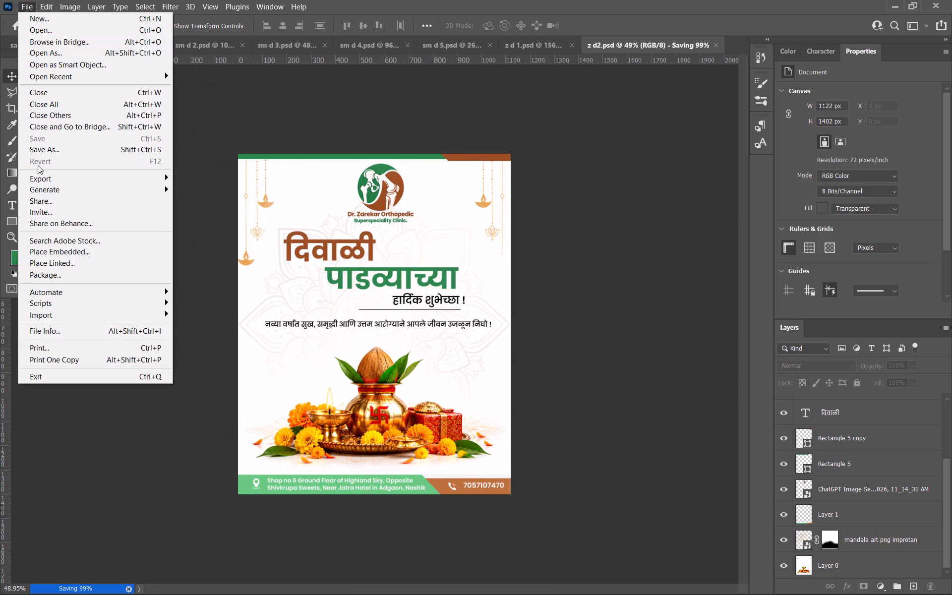
click(42, 176)
click(187, 190)
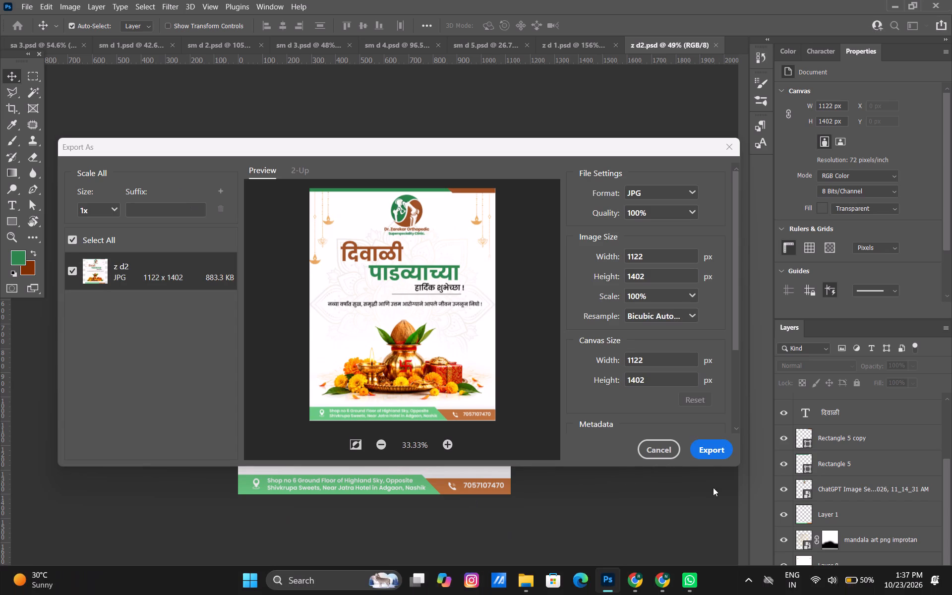
click(707, 448)
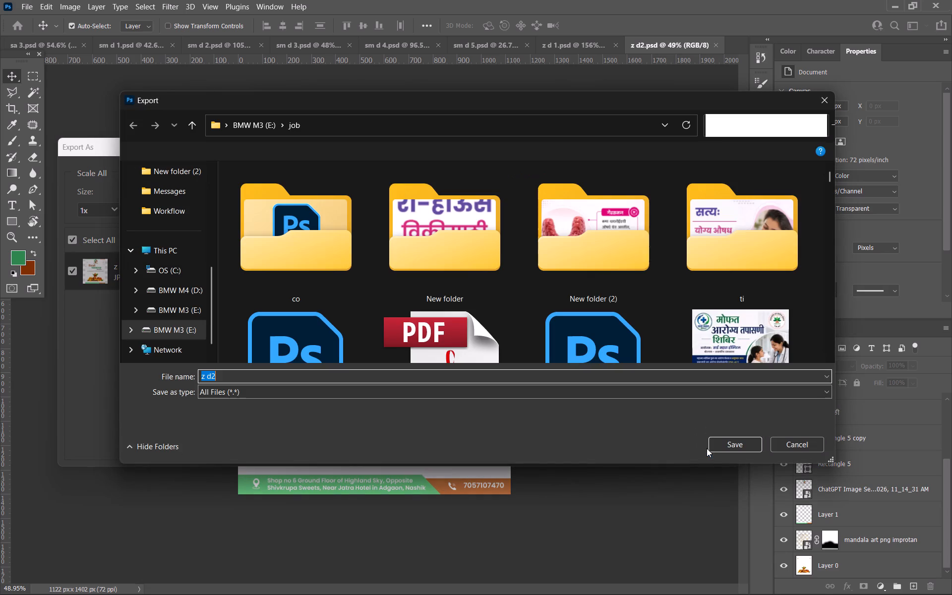
click(721, 443)
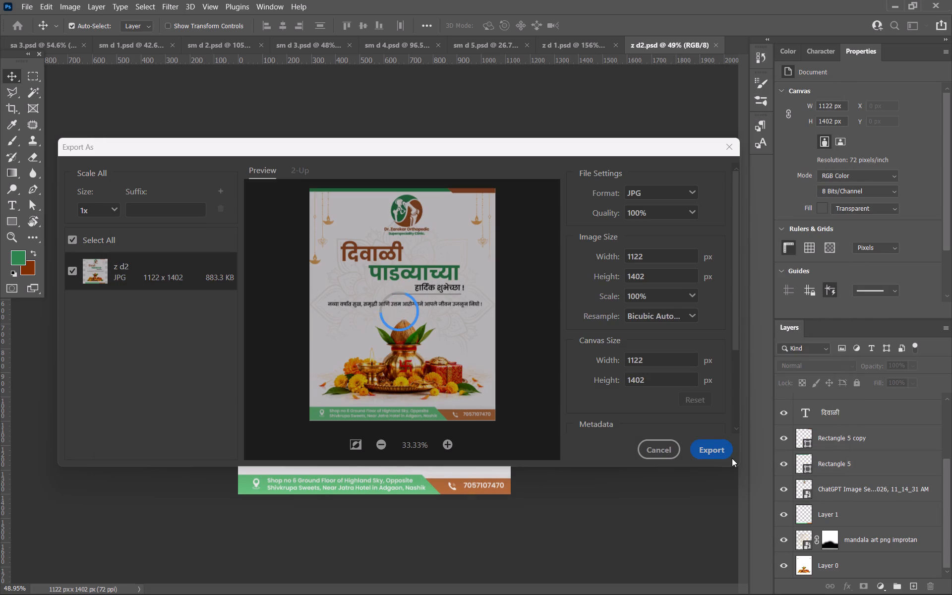
key(ctrl+s)
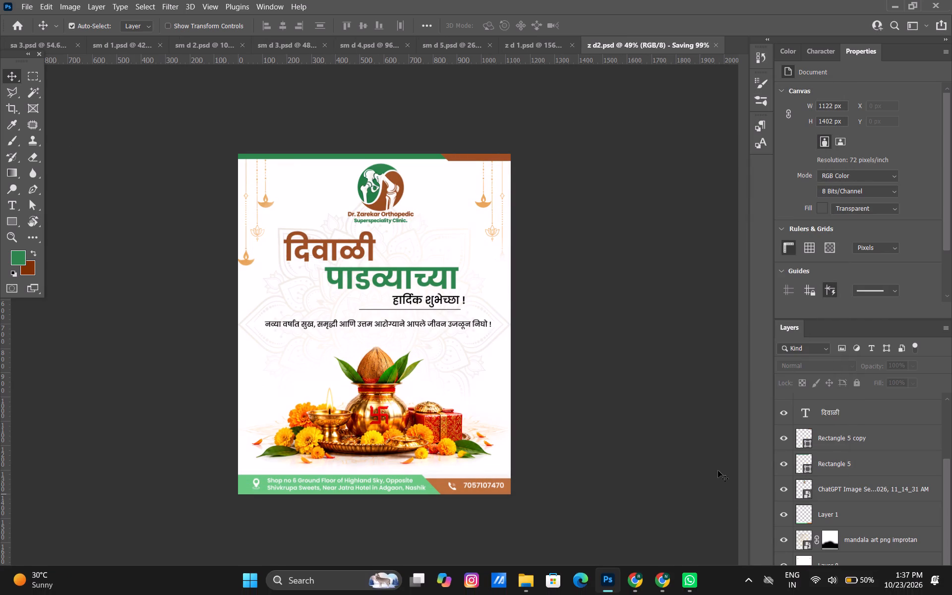
Switch to the Dhanteras poster z d 1.psd and save it.
click(571, 46)
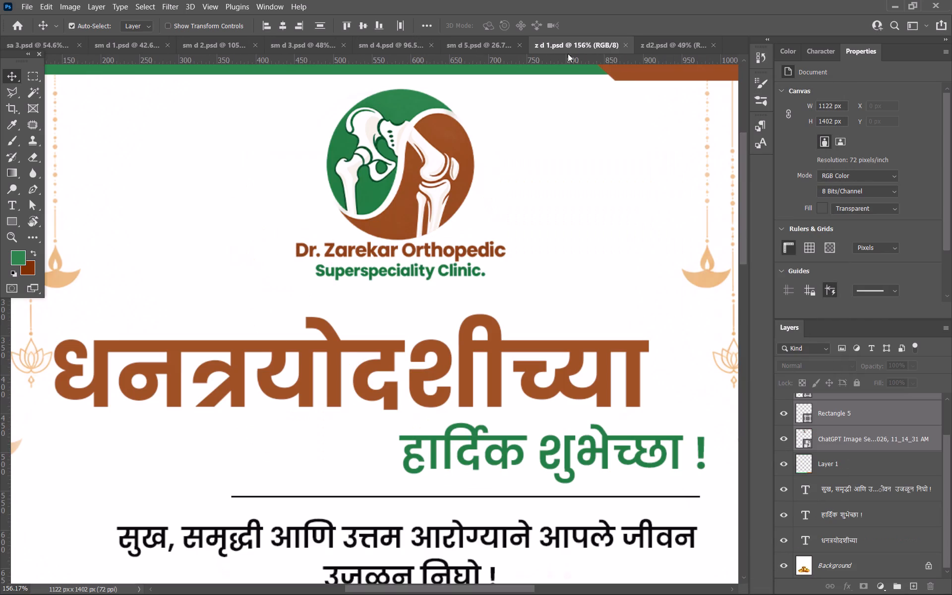
alt+scroll(502, 247, down, 14)
key(ctrl+s)
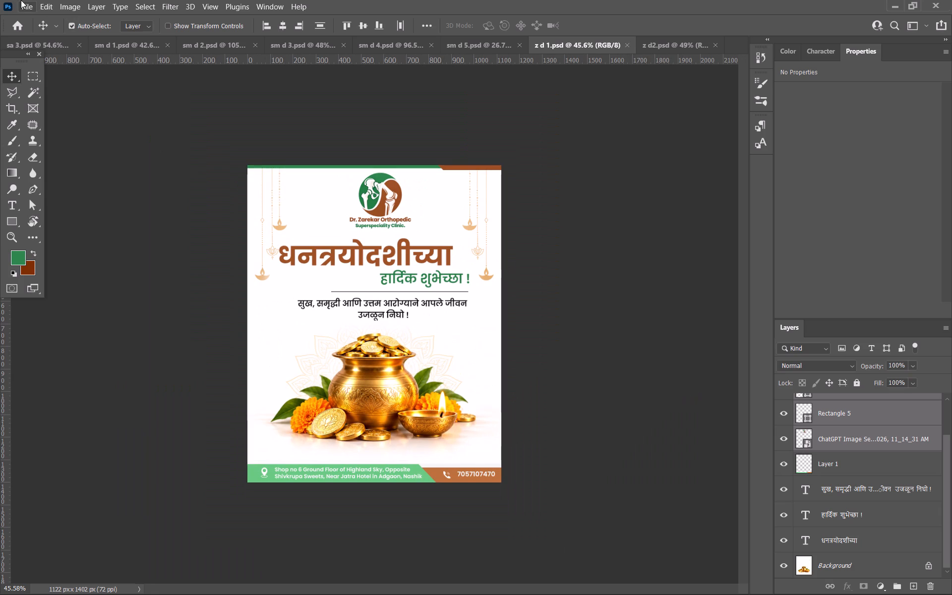
Export the z d 1 poster as a 1122 x 1402 px JPG at 100% quality.
click(20, 0)
click(71, 177)
click(200, 193)
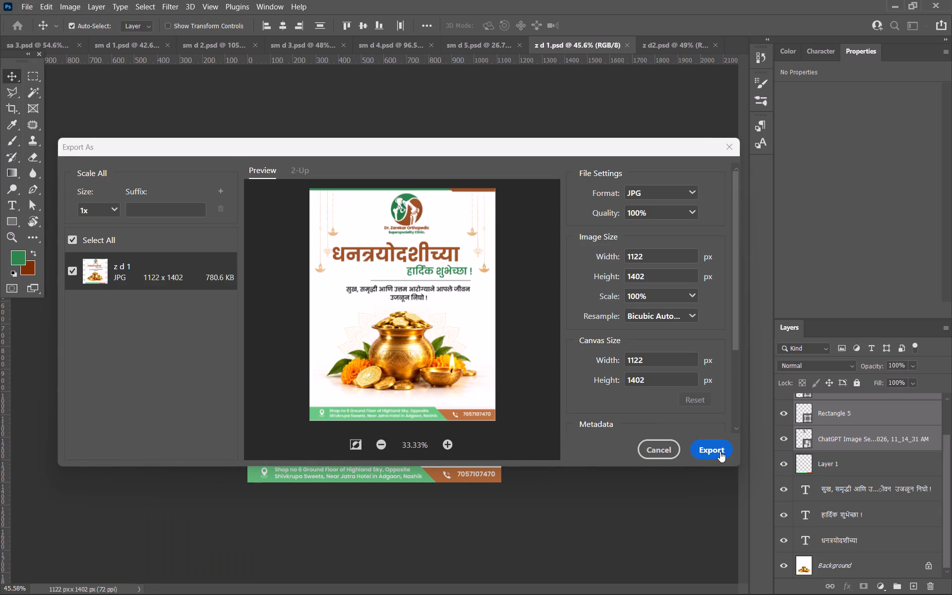
click(720, 451)
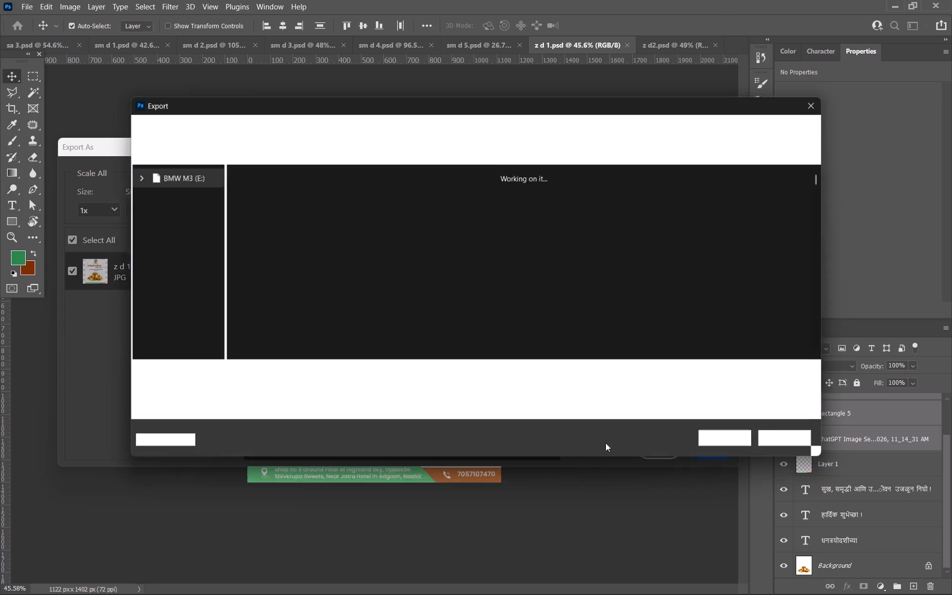
click(722, 443)
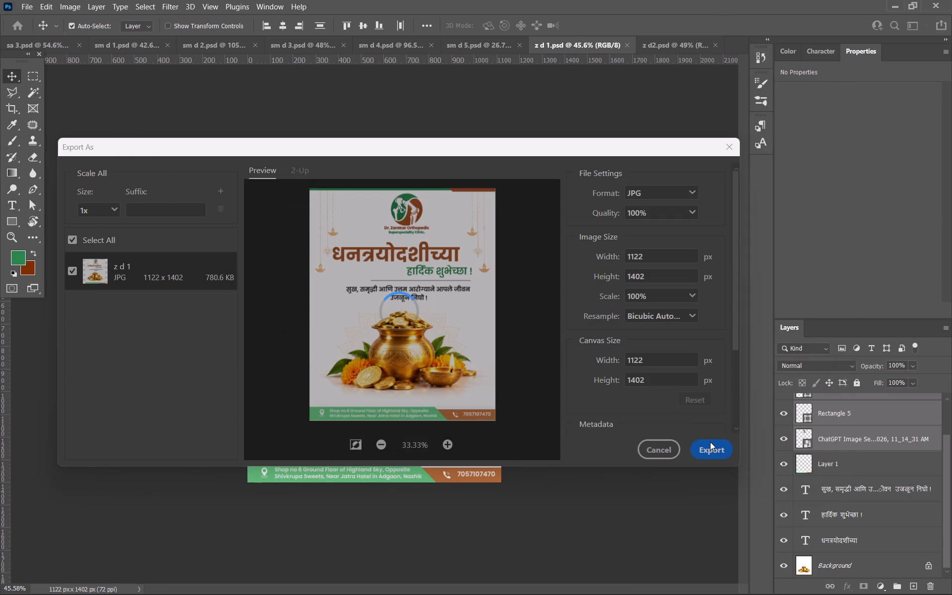
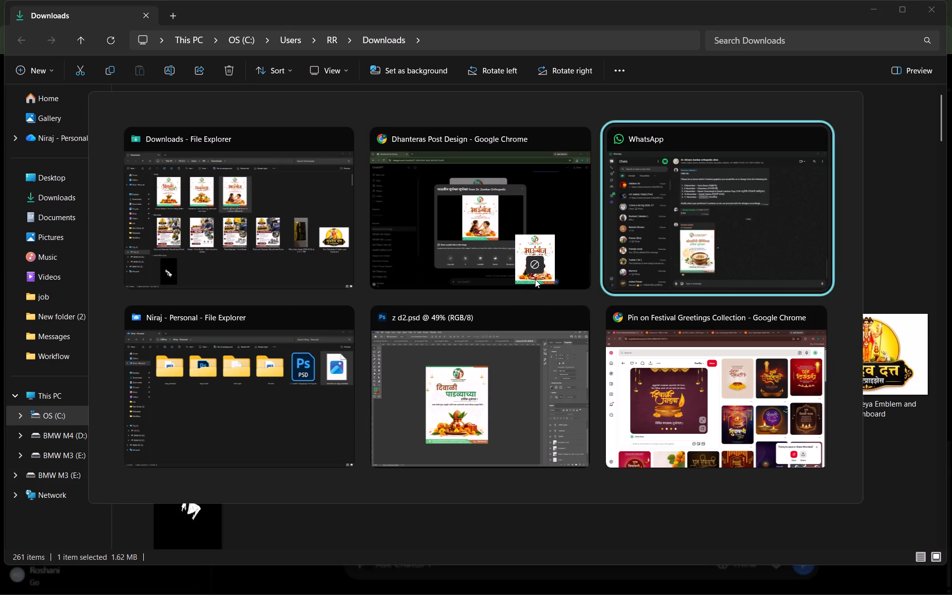
Bring the downloaded Bhau Beej poster image from the Downloads folder into Photoshop as a separate document.
drag(535, 279, 731, 45)
key(alt+Tab)
key(alt+Tab)
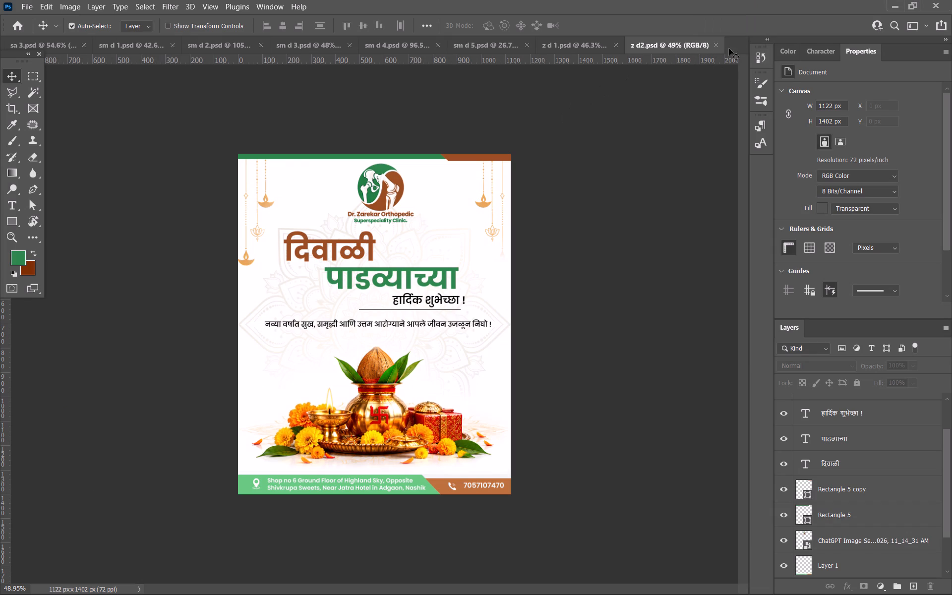
alt+scroll(442, 402, down, 5)
alt+scroll(441, 402, up, 5)
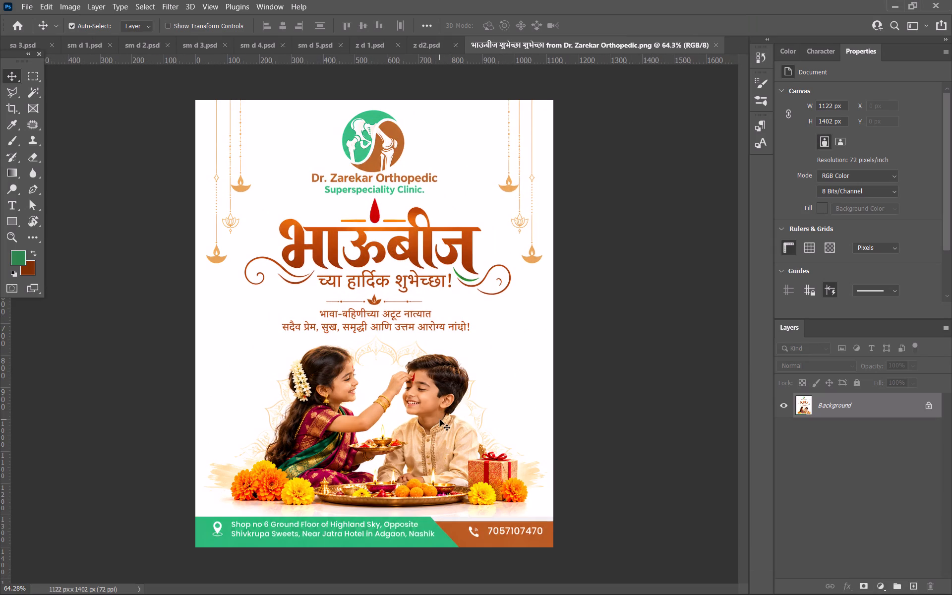
Sample the poster's white background and paint over the clinic logo and name above the Bhau Beej heading with the 375 px Brush.
alt+scroll(341, 251, up, 5)
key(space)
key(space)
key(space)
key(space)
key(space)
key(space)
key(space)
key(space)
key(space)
drag(335, 254, 412, 382)
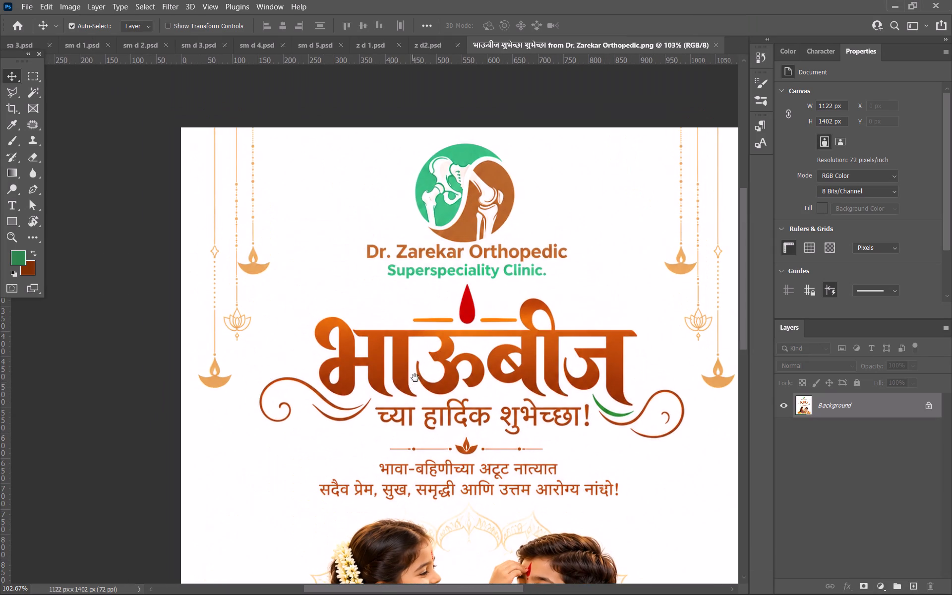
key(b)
alt+click(330, 233)
drag(449, 222, 443, 290)
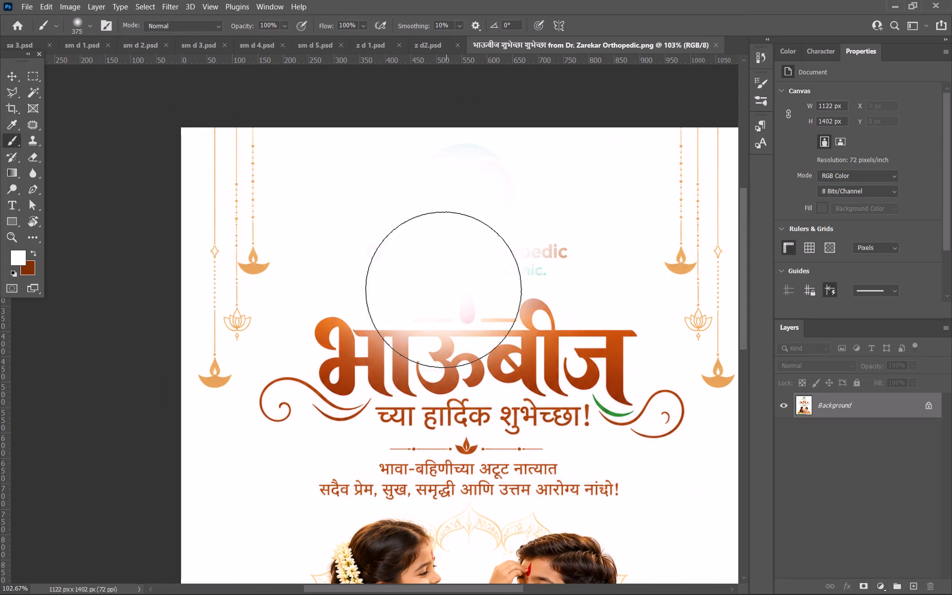
Paint white over the clinic logo, the भाऊबीज heading and the greeting text on the Bhau Beej poster image.
drag(443, 290, 366, 360)
alt+right_drag(353, 359, 319, 356)
drag(285, 399, 389, 355)
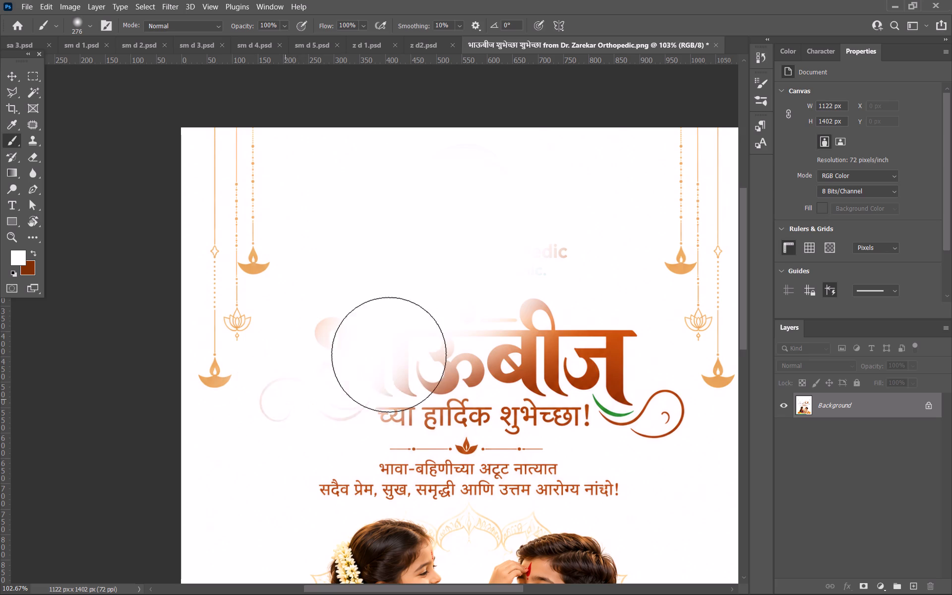
drag(389, 355, 290, 398)
drag(300, 393, 648, 440)
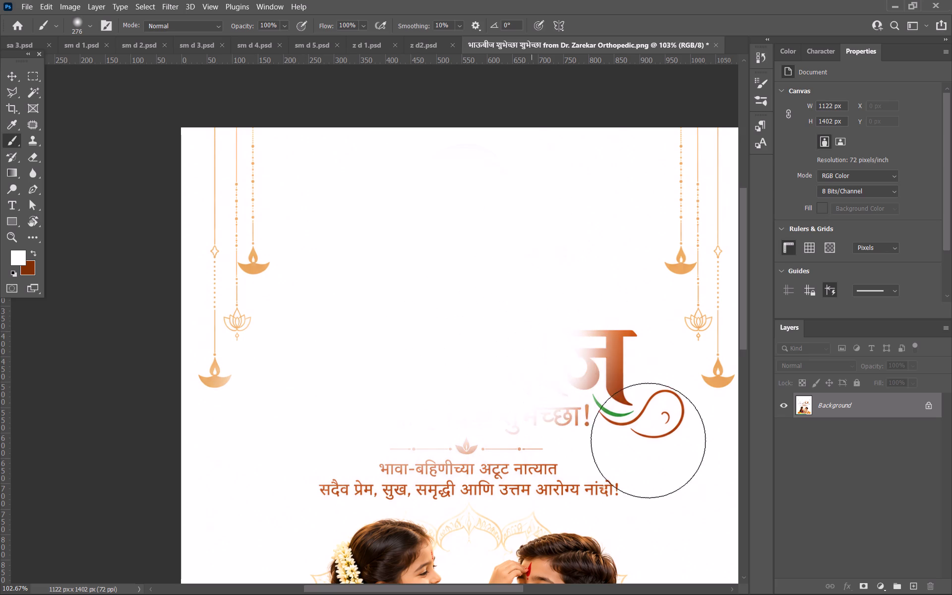
drag(648, 440, 353, 450)
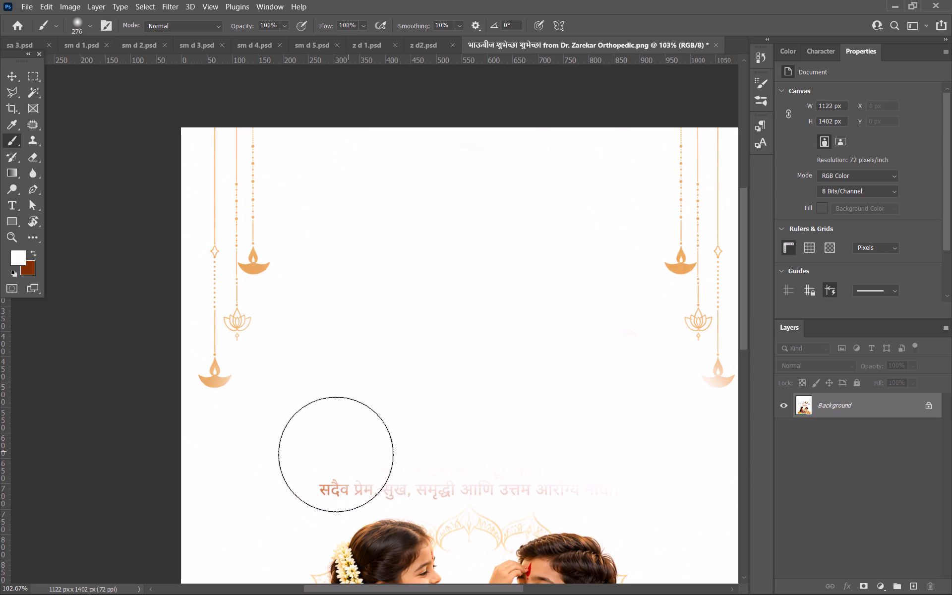
double_click(336, 454)
alt+right_drag(349, 450, 311, 448)
drag(306, 480, 609, 477)
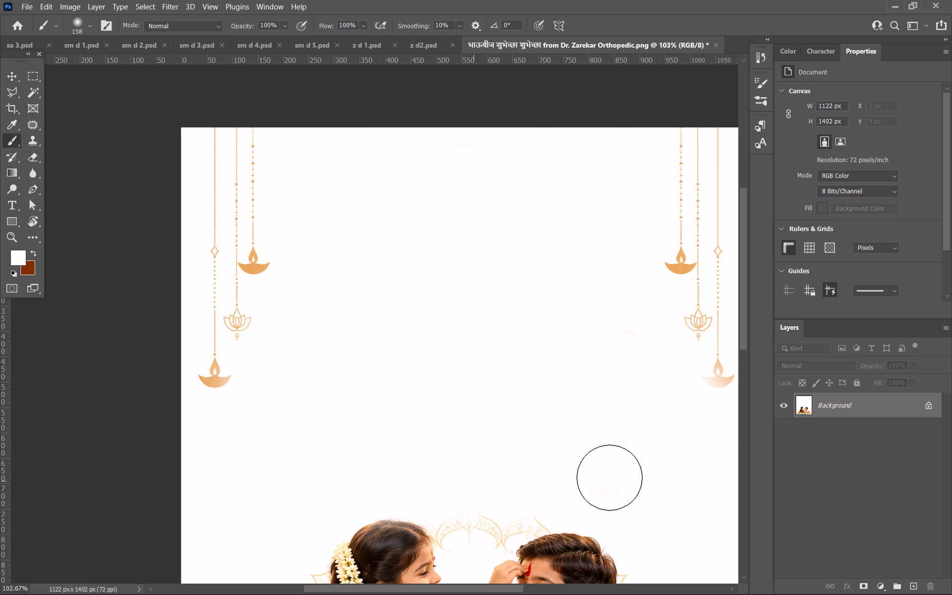
drag(609, 477, 611, 477)
Paint white over the address and phone strip at the bottom of the Bhau Beej poster.
alt+scroll(370, 370, down, 11)
alt+scroll(282, 486, up, 5)
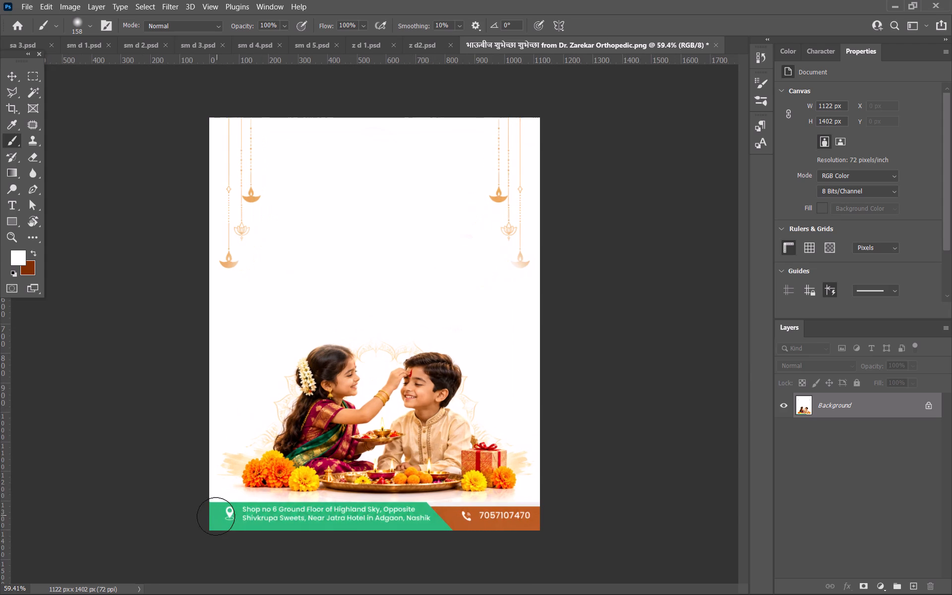
drag(216, 517, 623, 518)
drag(526, 516, 437, 511)
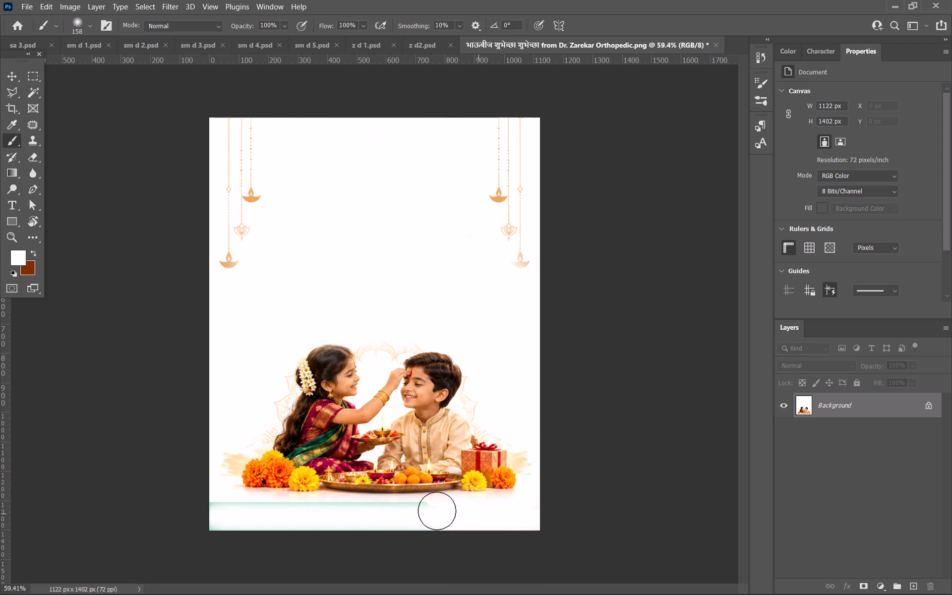
drag(437, 511, 99, 512)
Unlock the Background layer and enlarge it proportionally to about 109%, keeping its bottom edge in place.
alt+scroll(251, 438, down, 5)
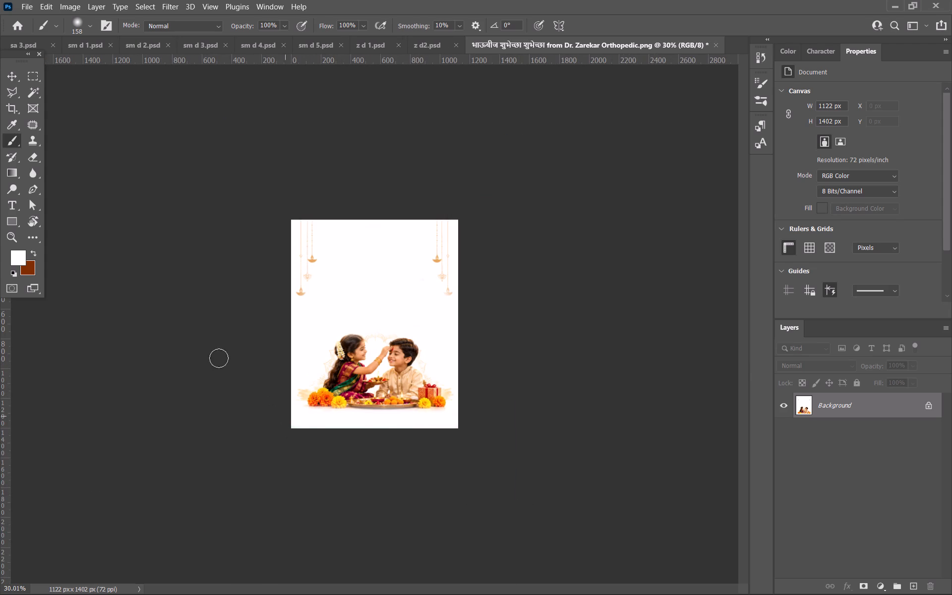
click(13, 83)
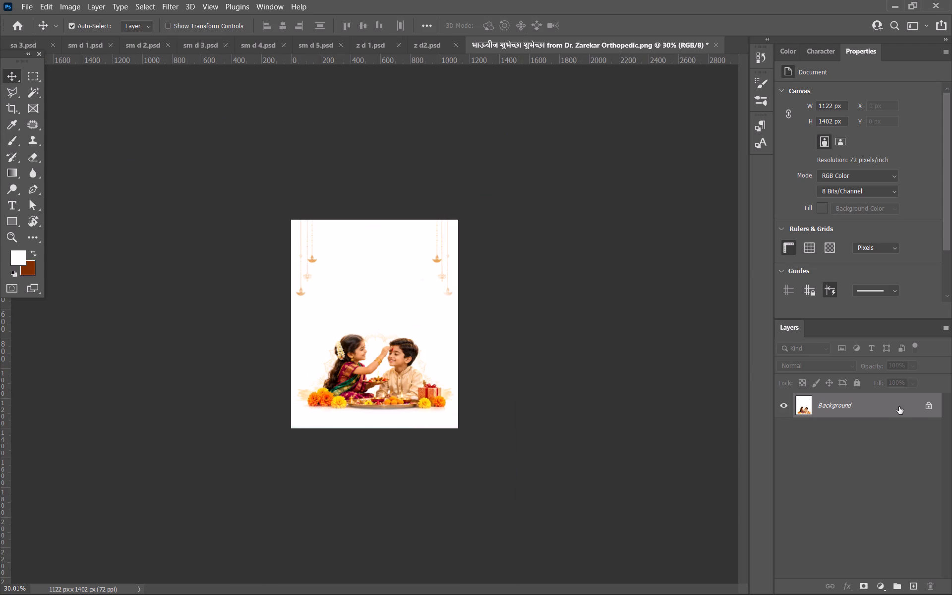
click(925, 405)
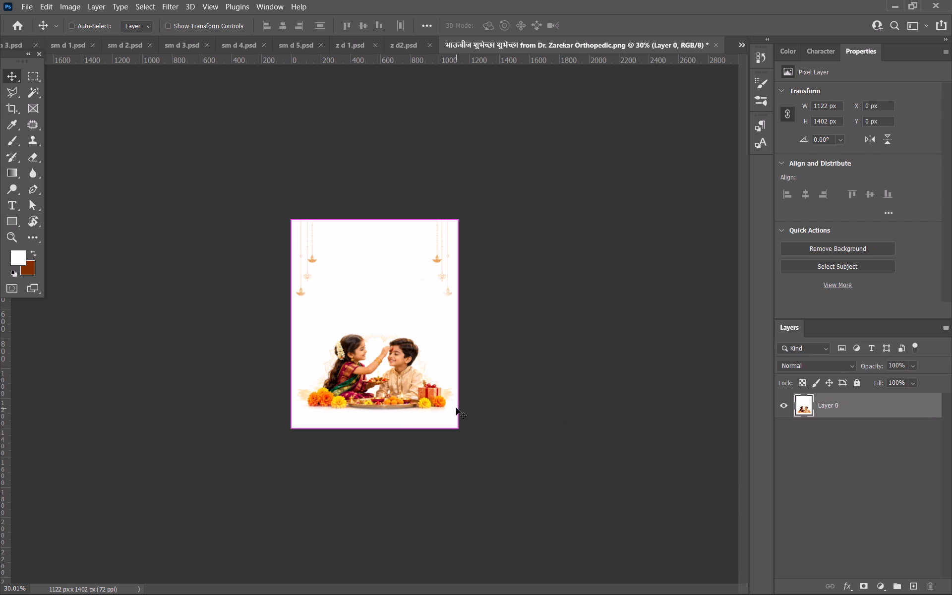
key(ctrl+t)
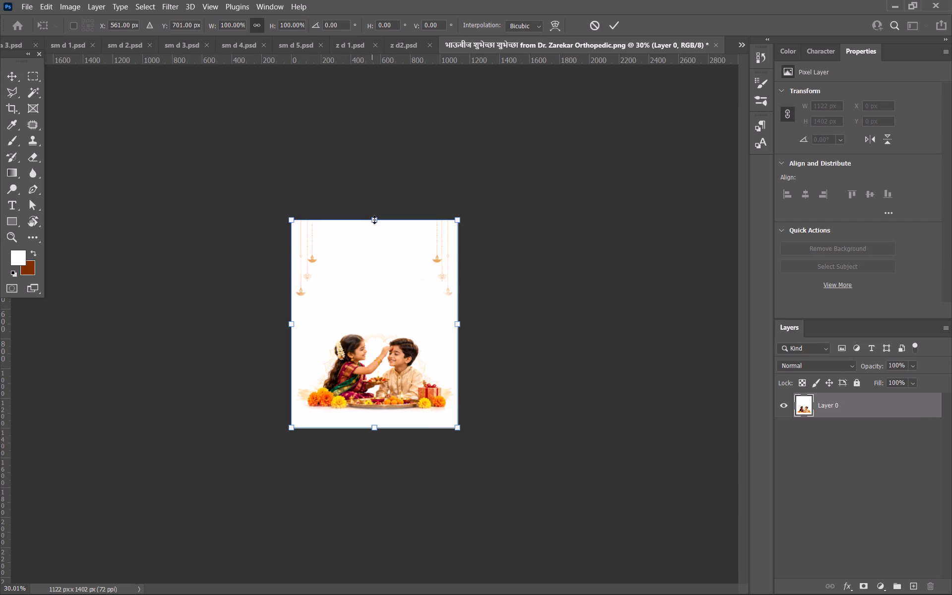
drag(374, 220, 373, 202)
key(ctrl+z)
drag(373, 222, 375, 203)
click(617, 31)
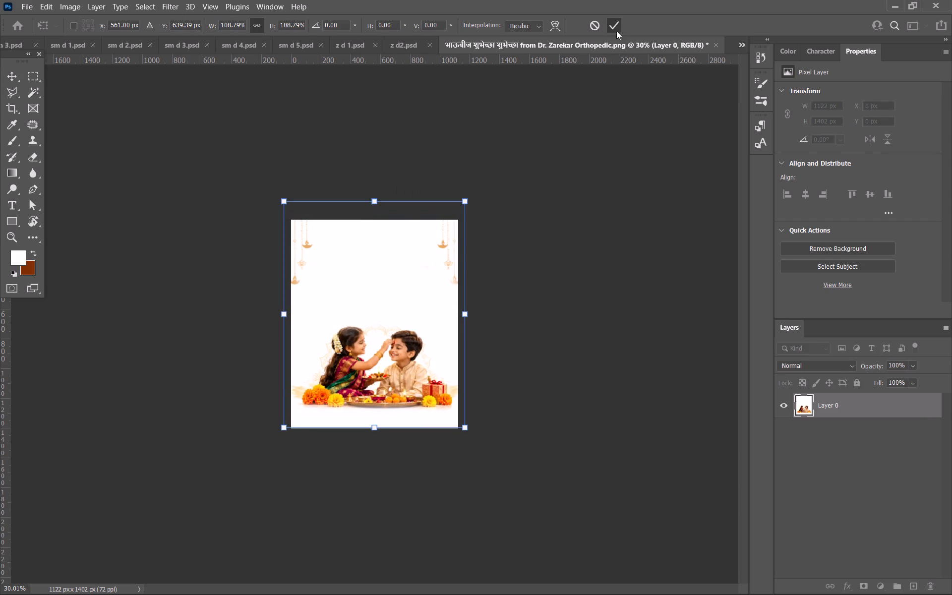
Copy the address and phone strip from z d2 into the Bhau Beej poster and place it along the bottom edge.
alt+scroll(380, 268, down, 3)
alt+scroll(373, 265, up, 4)
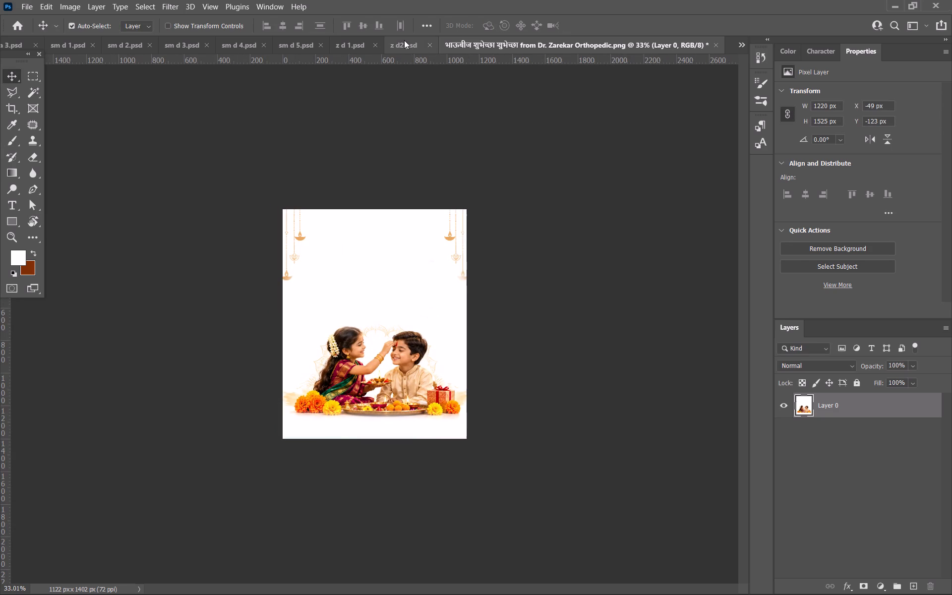
click(404, 40)
drag(263, 481, 264, 470)
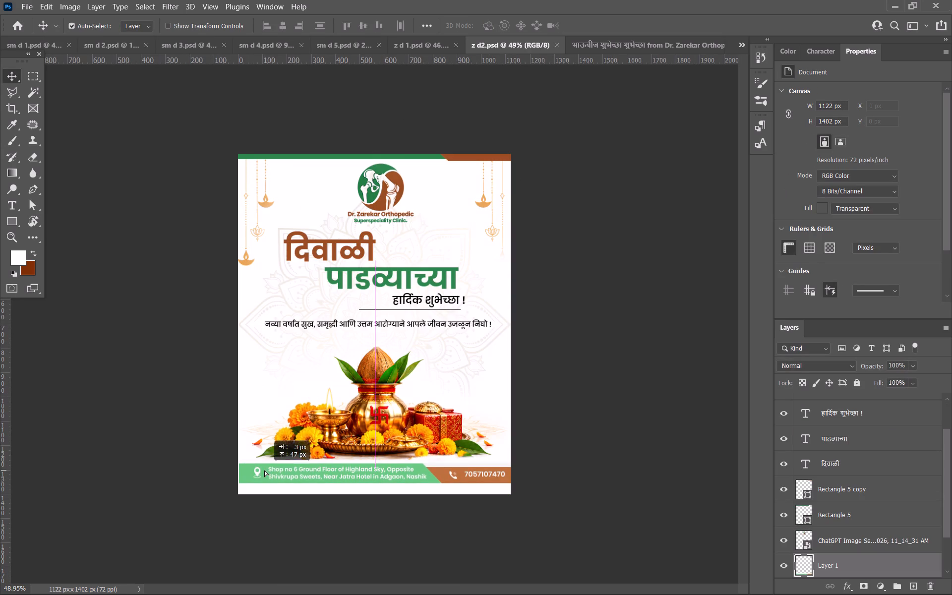
key(ctrl+z)
key(ctrl+c)
key(ctrl+c)
click(593, 44)
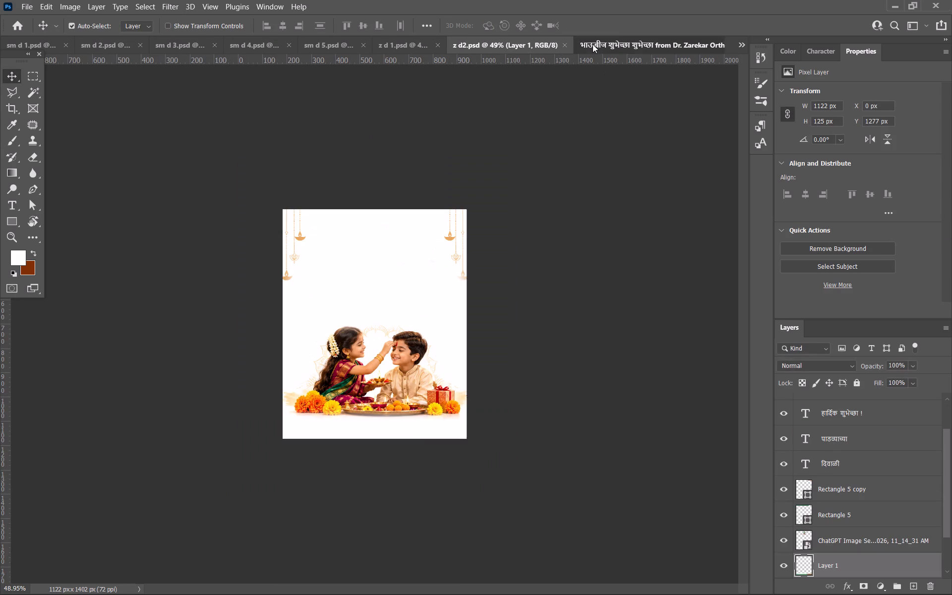
key(ctrl+v)
drag(383, 327, 384, 365)
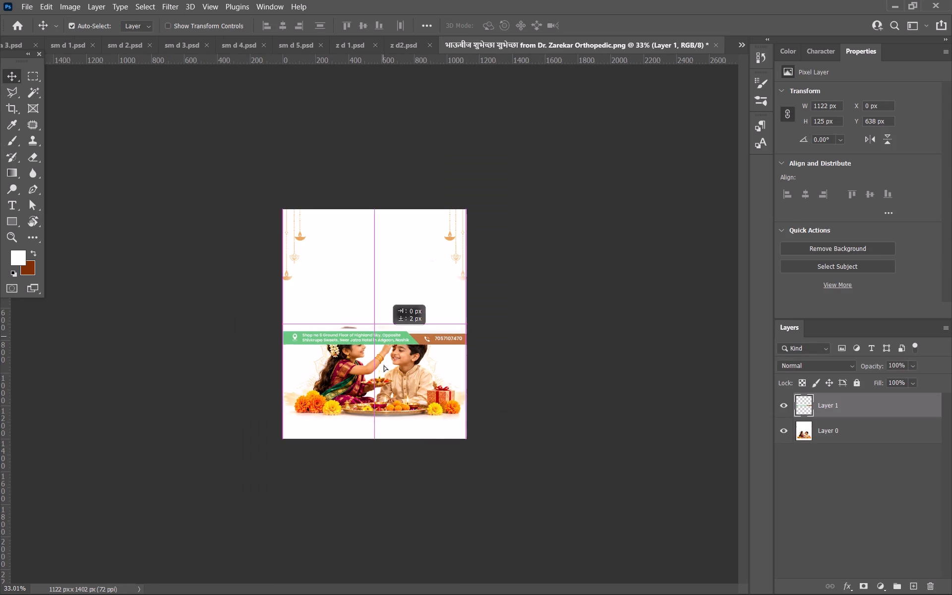
drag(384, 365, 384, 427)
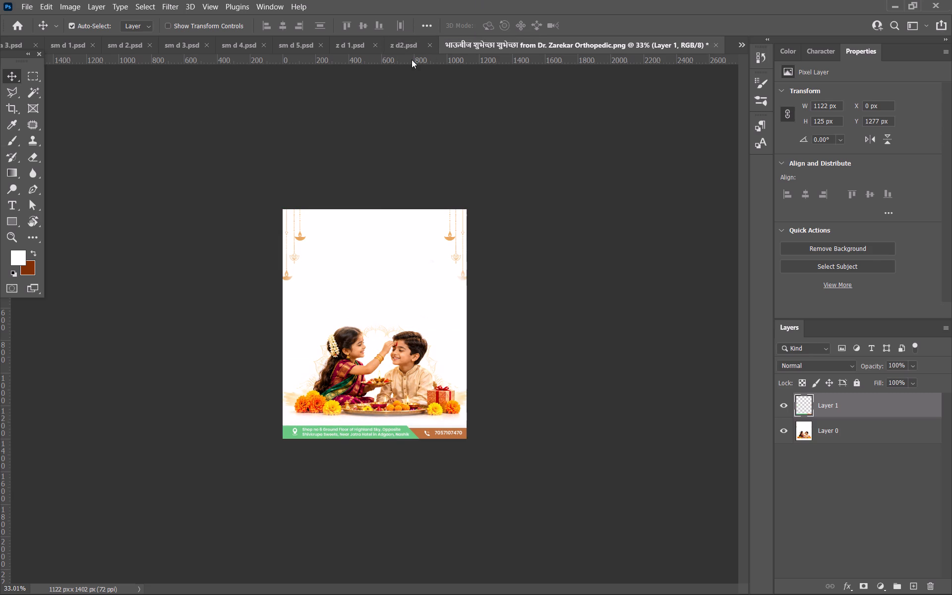
Copy the clinic logo and the green and brown top bars from z d2 and paste them into the Bhau Beej poster.
click(405, 43)
alt+scroll(389, 126, up, 10)
key(space)
key(space)
key(space)
key(space)
key(space)
key(space)
key(space)
key(space)
key(space)
drag(384, 144, 390, 303)
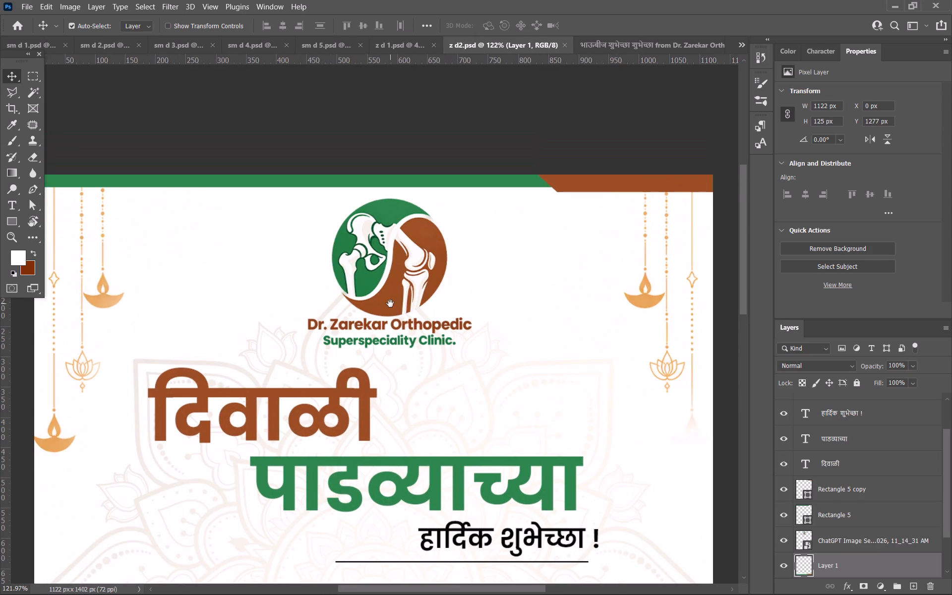
click(429, 235)
shift+click(575, 186)
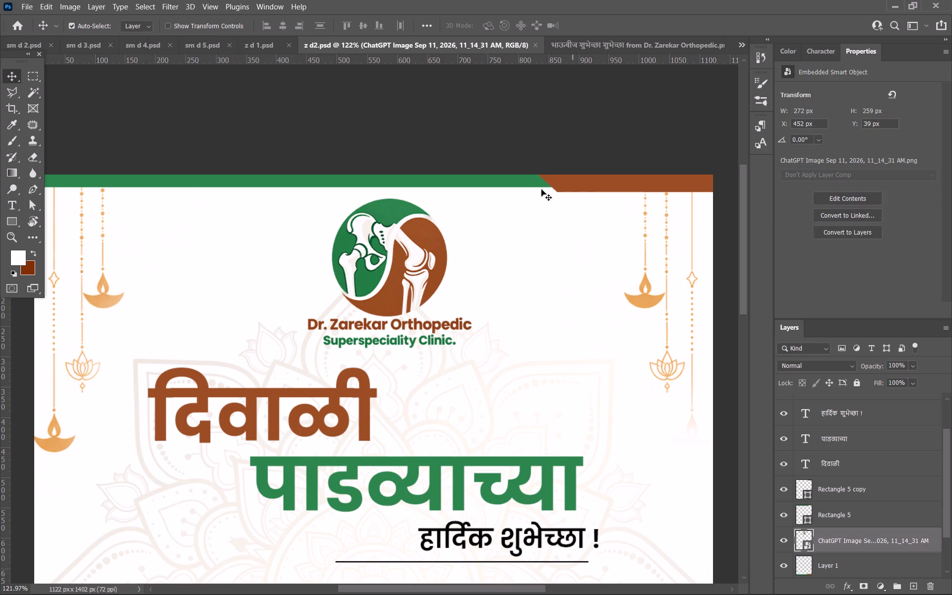
shift+click(513, 185)
key(ctrl+c)
key(ctrl+c)
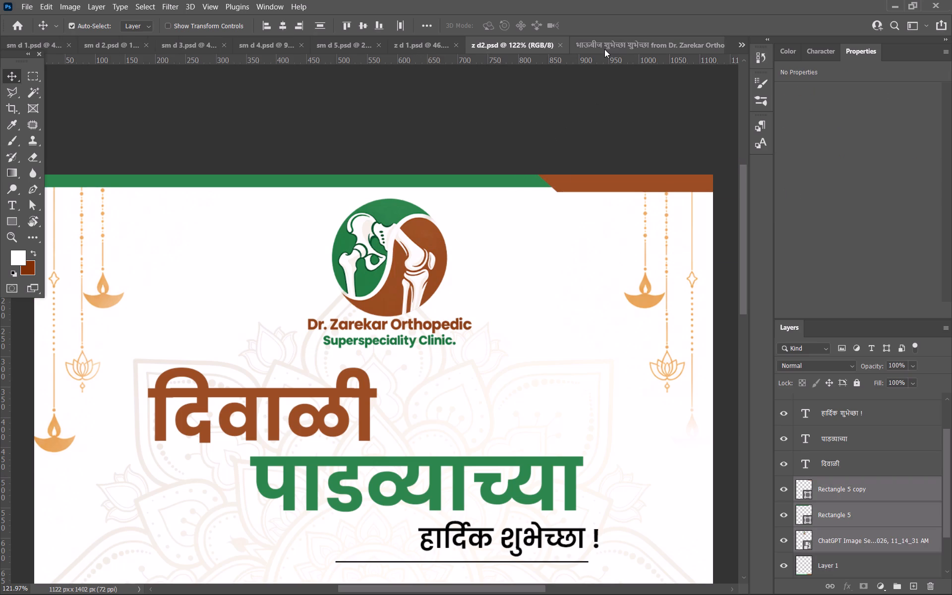
click(605, 49)
key(ctrl+v)
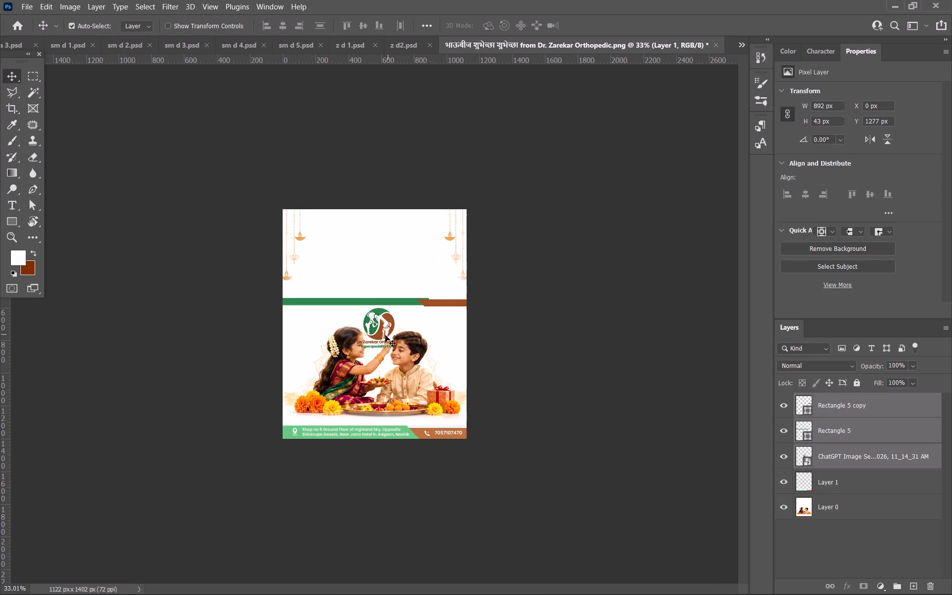
Move the pasted logo and both bars to the poster's top edge, leaving only thin strips of the bars on the canvas.
drag(380, 328, 382, 238)
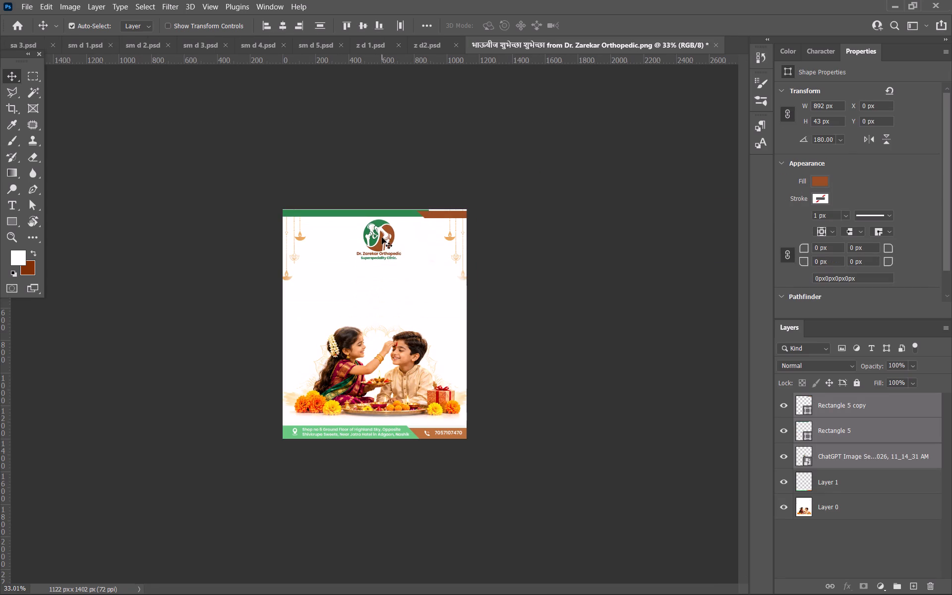
key(Up)
key(Up)
key(Up)
key(Up)
key(Up)
key(Up)
key(Up)
key(Up)
key(Up)
key(Up)
key(Up)
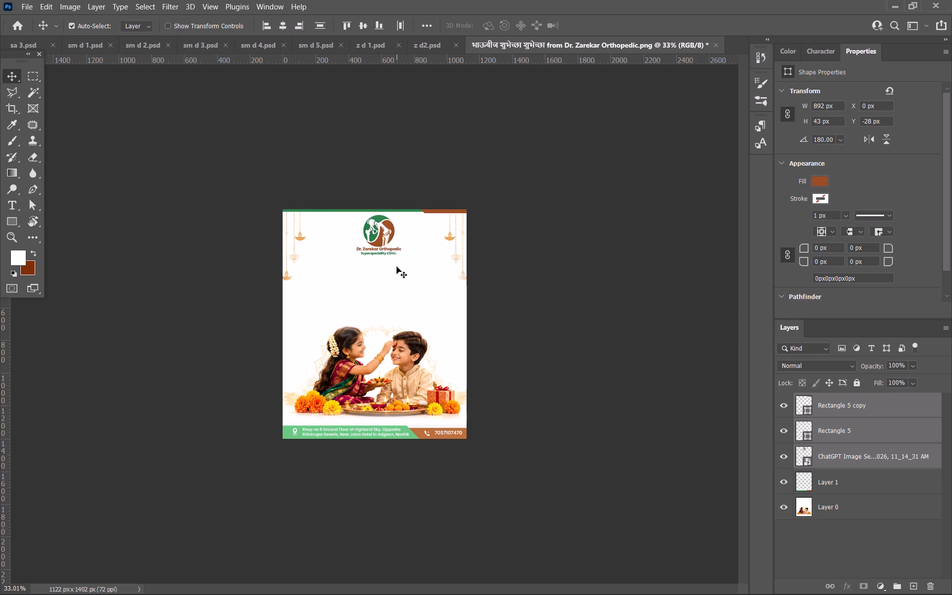
click(519, 327)
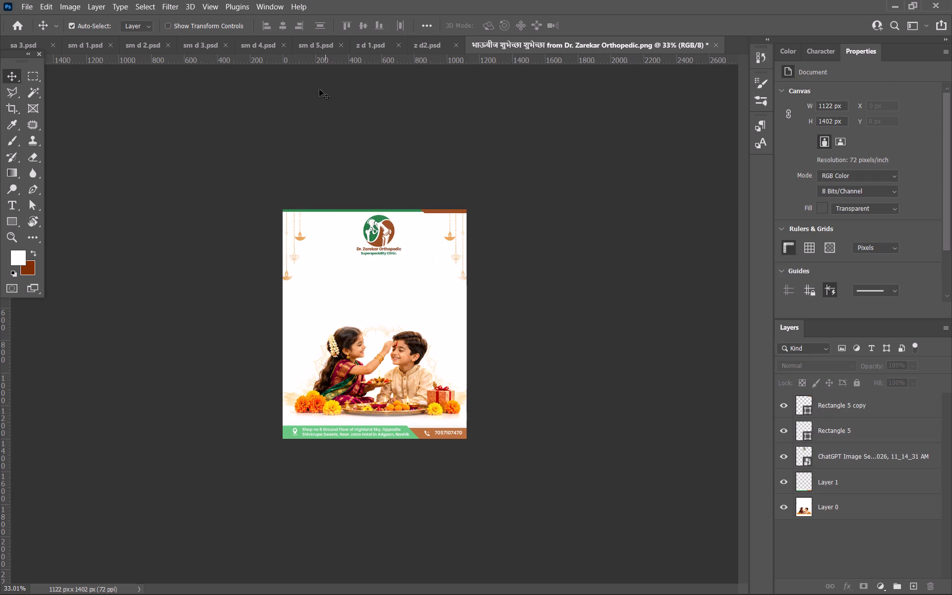
Copy the भाऊबीजेच्या and हार्दिक शुभेच्छा ! text layers from sm d 5 and paste them into the Bhau Beej poster.
click(307, 53)
alt+scroll(358, 275, up, 9)
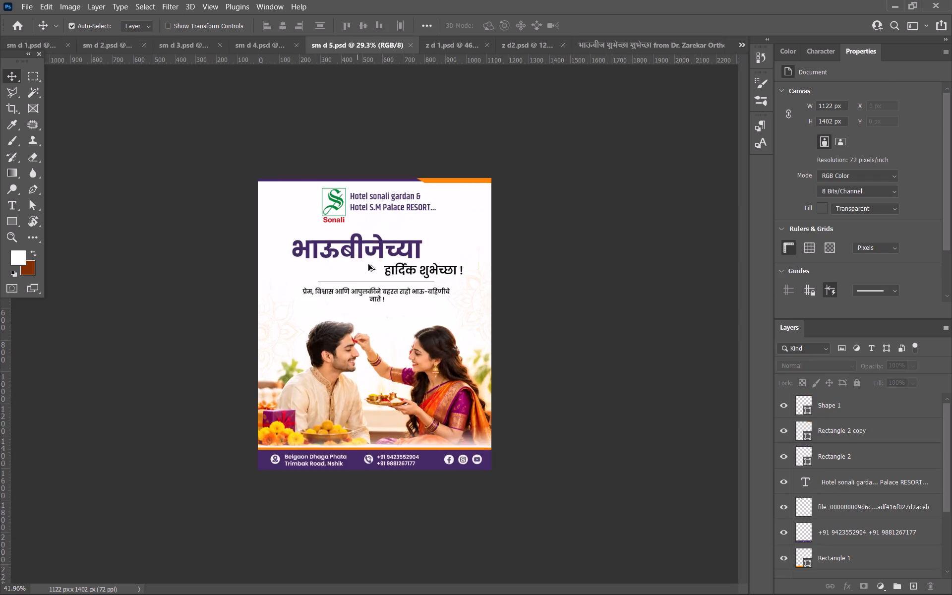
alt+scroll(368, 264, up, 12)
click(395, 183)
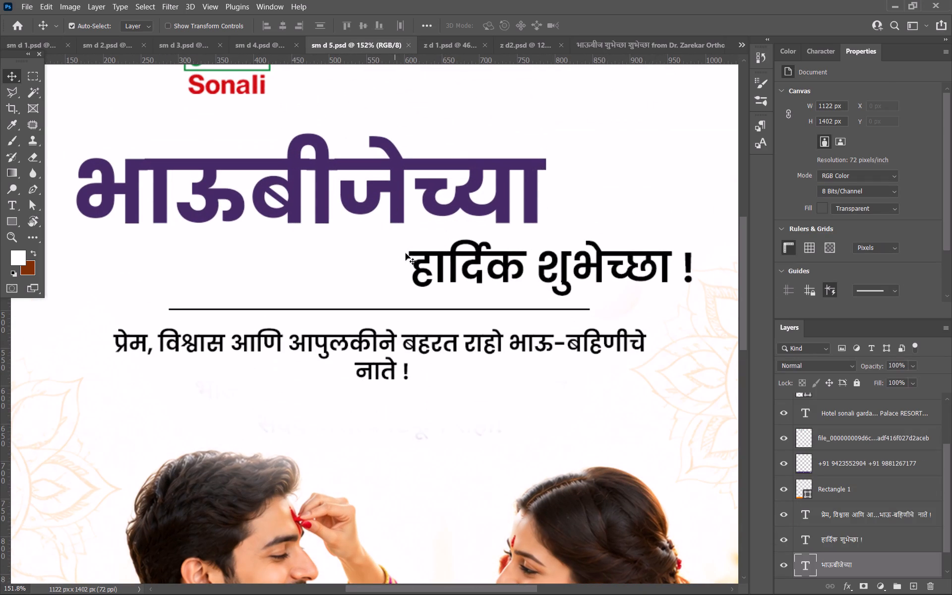
shift+click(418, 261)
key(ctrl+c)
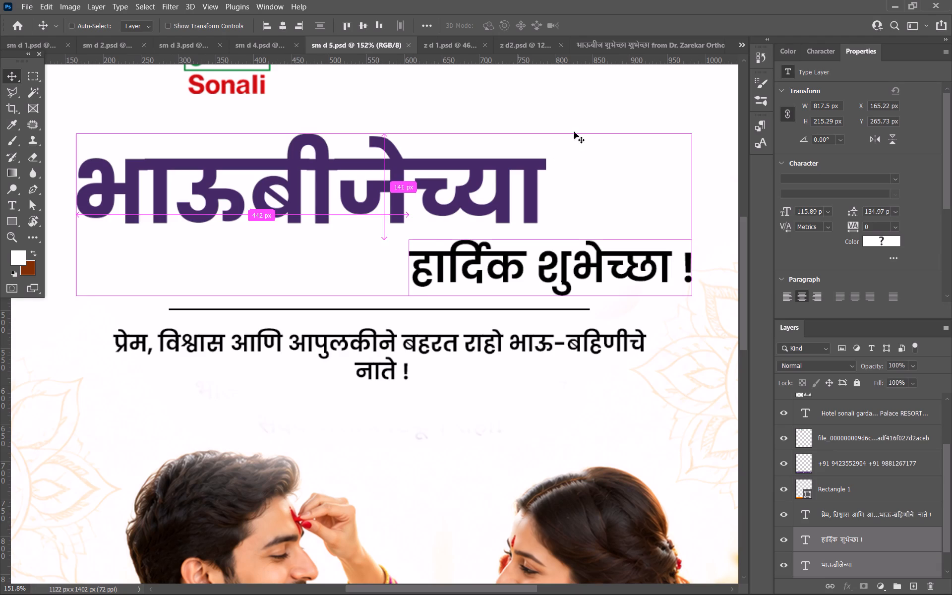
key(ctrl+c)
click(640, 47)
key(ctrl+v)
Position the two pasted heading texts below the clinic logo, at about X 163 px and Y 325 px.
alt+scroll(380, 305, up, 2)
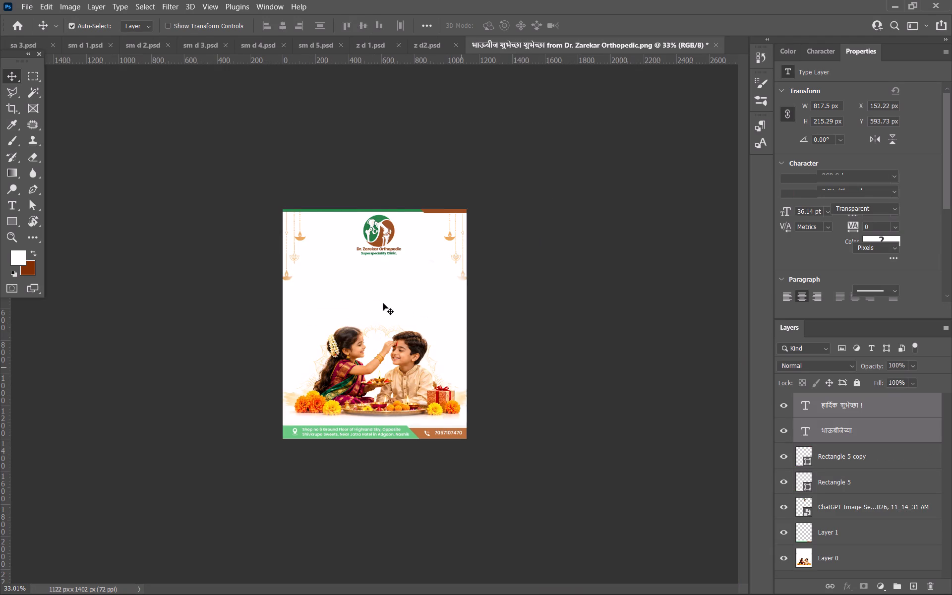
alt+scroll(383, 303, up, 5)
drag(382, 318, 389, 251)
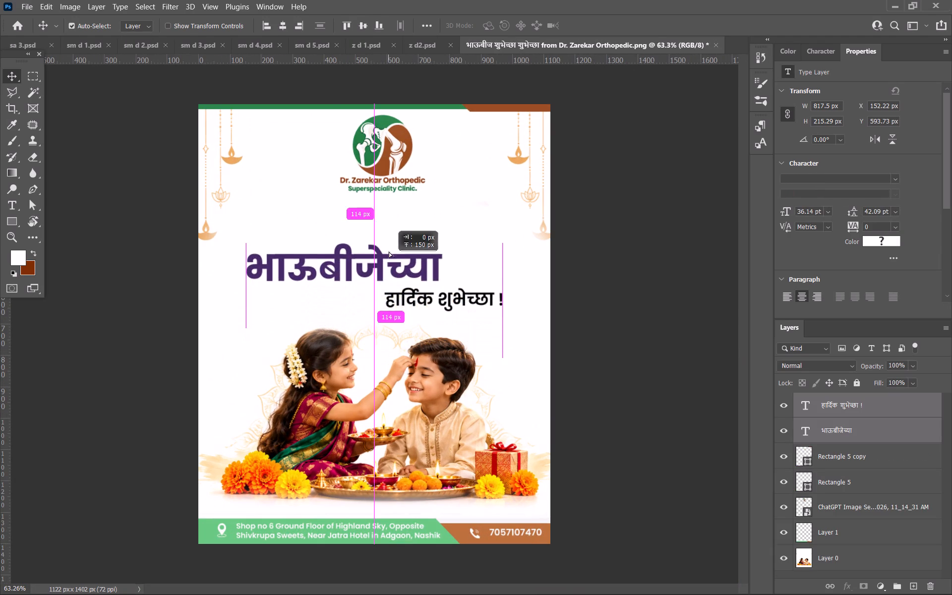
drag(389, 251, 391, 237)
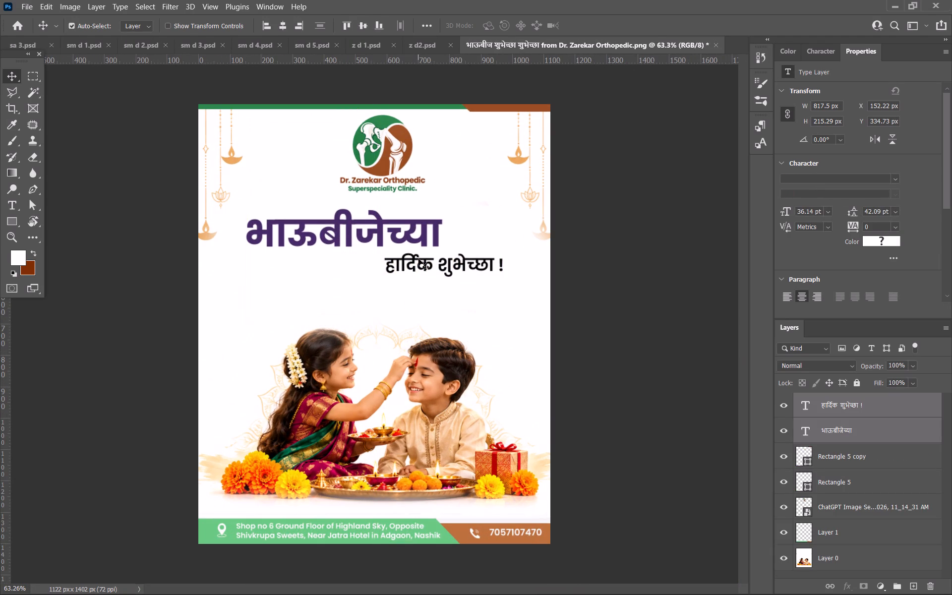
key(Right)
key(Right)
key(Right)
key(Right)
key(Right)
key(Right)
key(Right)
key(Right)
key(Right)
key(Right)
key(Right)
key(Right)
key(Right)
key(Right)
key(Right)
key(Right)
key(Right)
key(Right)
key(Right)
key(Right)
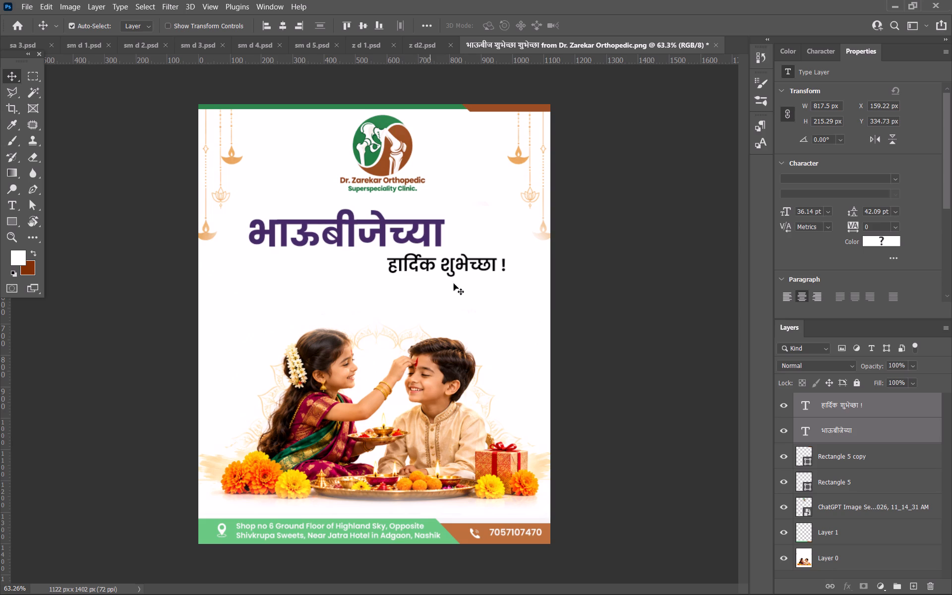
key(Up)
key(Up)
key(Up)
key(Up)
key(Up)
key(Up)
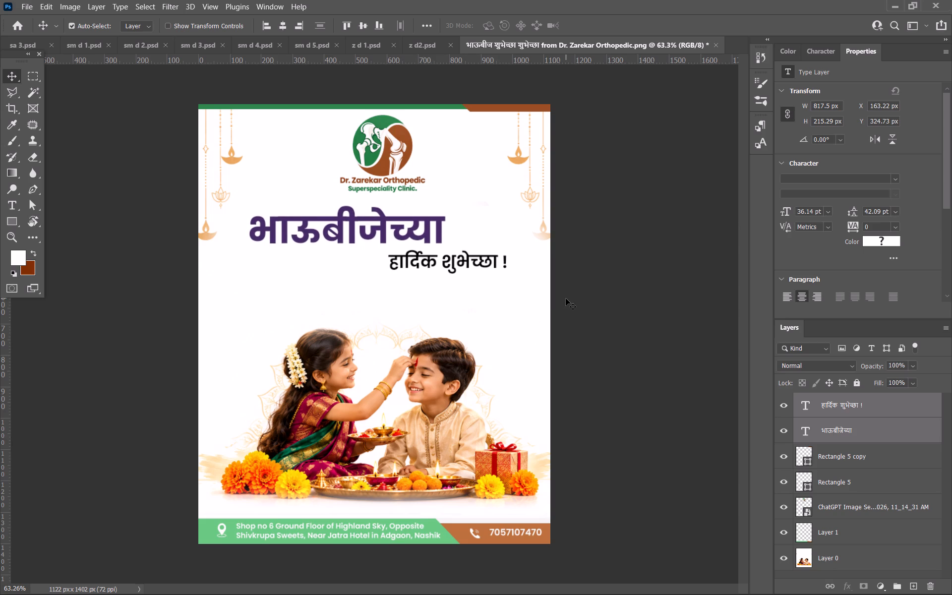
click(566, 298)
Draw a horizontal line about 657 px long below हार्दिक शुभेच्छा ! with the Pen tool and set its stroke to 2 px.
key(p)
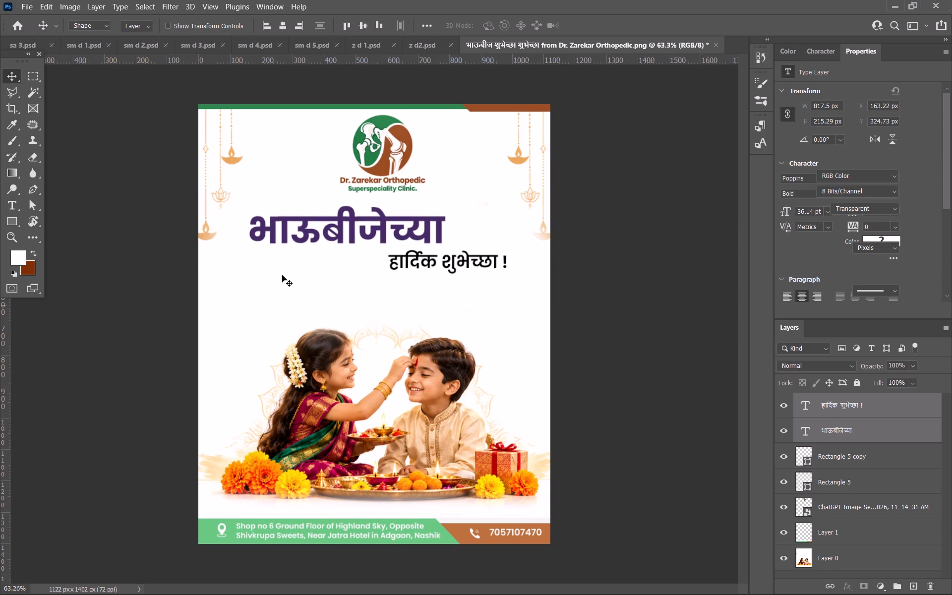
click(286, 275)
shift+click(492, 276)
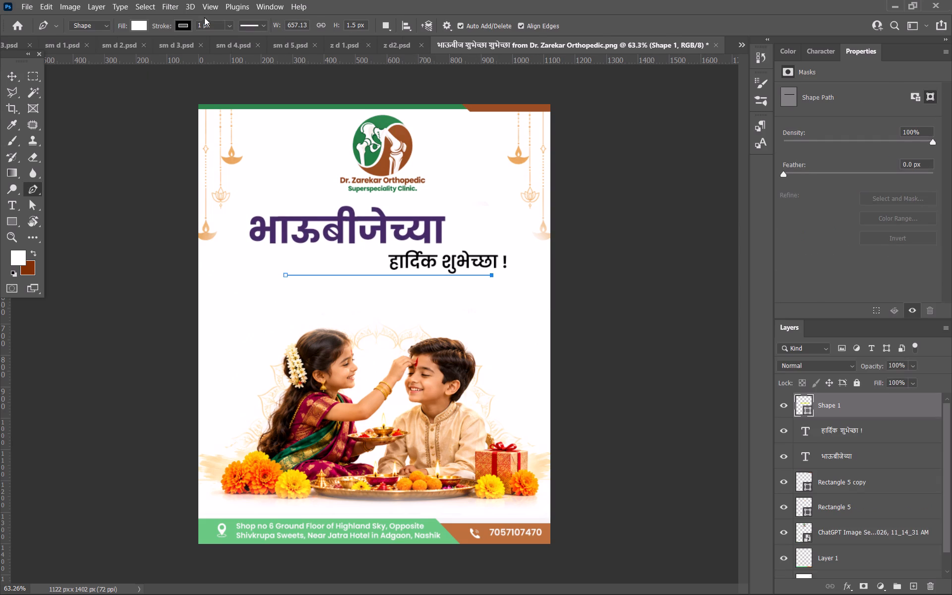
click(200, 22)
drag(202, 26, 200, 27)
drag(200, 27, 190, 30)
key(2)
key(Return)
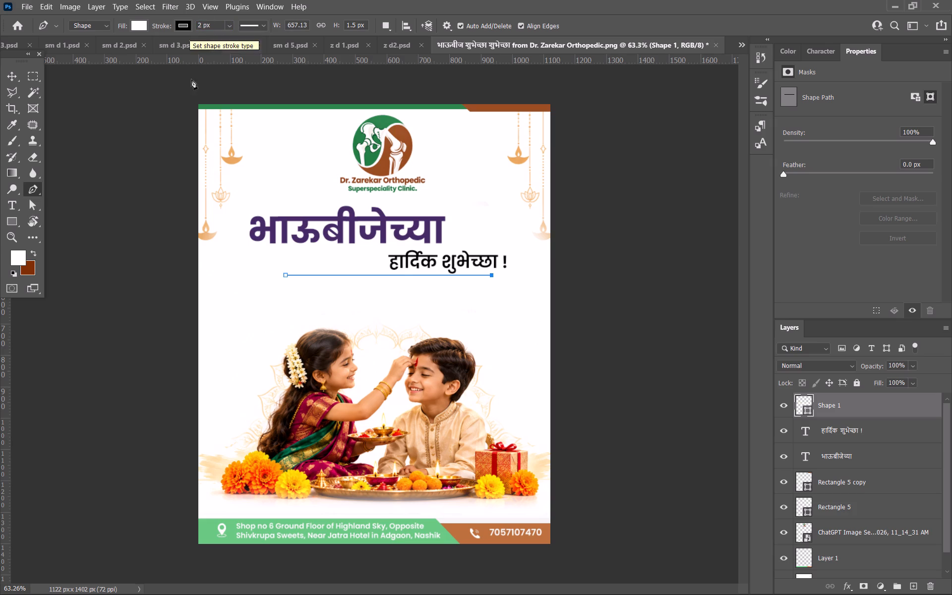
Nudge the horizontal line below हार्दिक शुभेच्छा ! down by about 7 px.
click(7, 72)
key(Down)
key(Down)
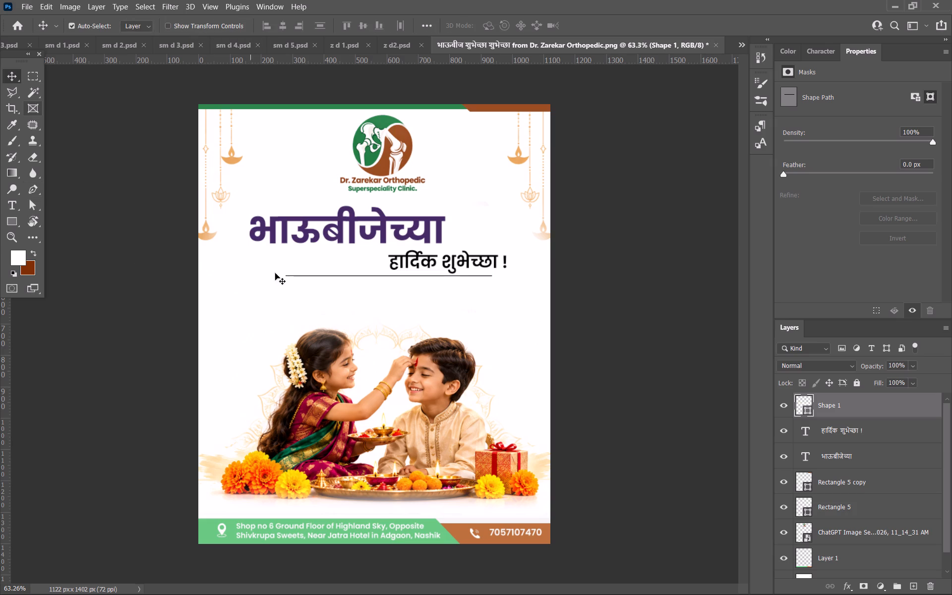
key(Down)
key(Down)
key(Down)
key(Down)
key(Down)
click(592, 246)
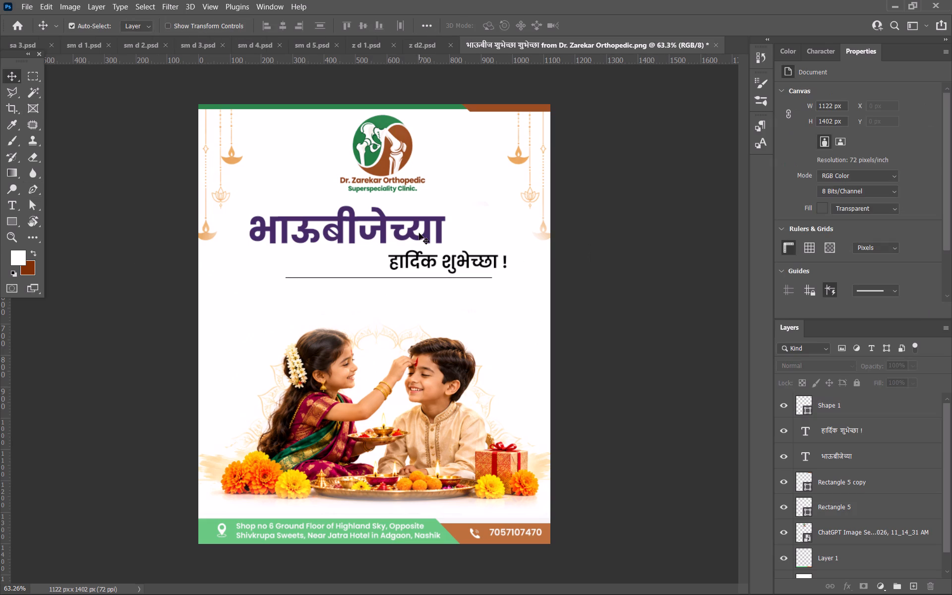
Recolour the भाऊबीजेच्या heading, trying the logo's brown and settling on the green sampled from the poster's top bar.
click(412, 231)
key(i)
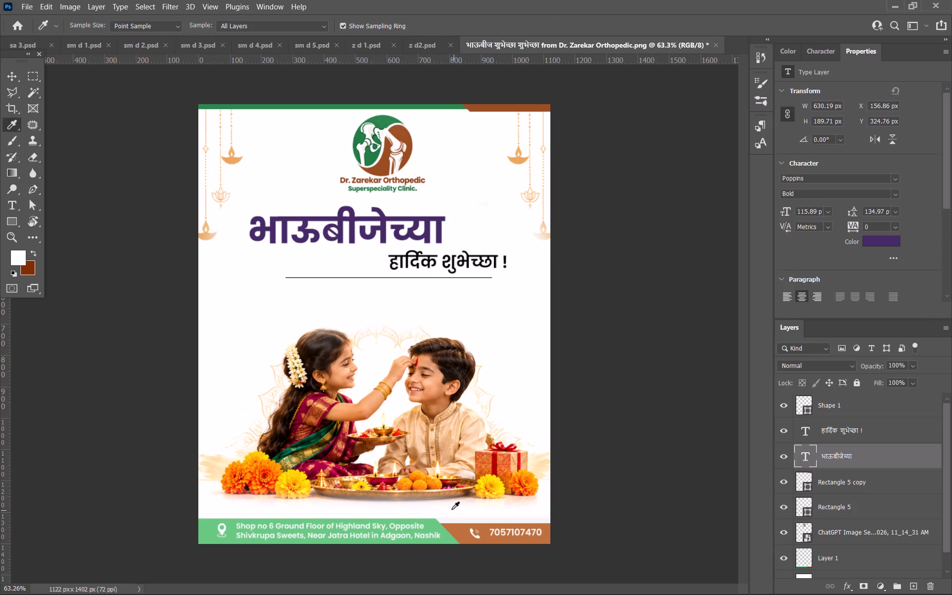
click(399, 133)
key(alt+BackSpace)
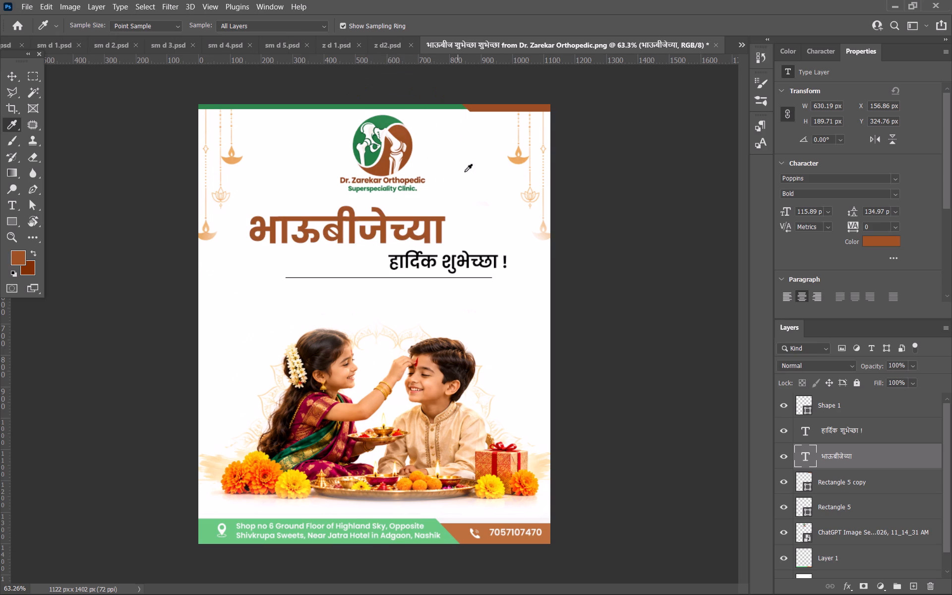
click(393, 105)
key(alt+BackSpace)
Recolour the हार्दिक शुभेच्छा ! text with the brown sampled from the poster's top bar.
ctrl+click(454, 260)
click(496, 105)
key(alt+BackSpace)
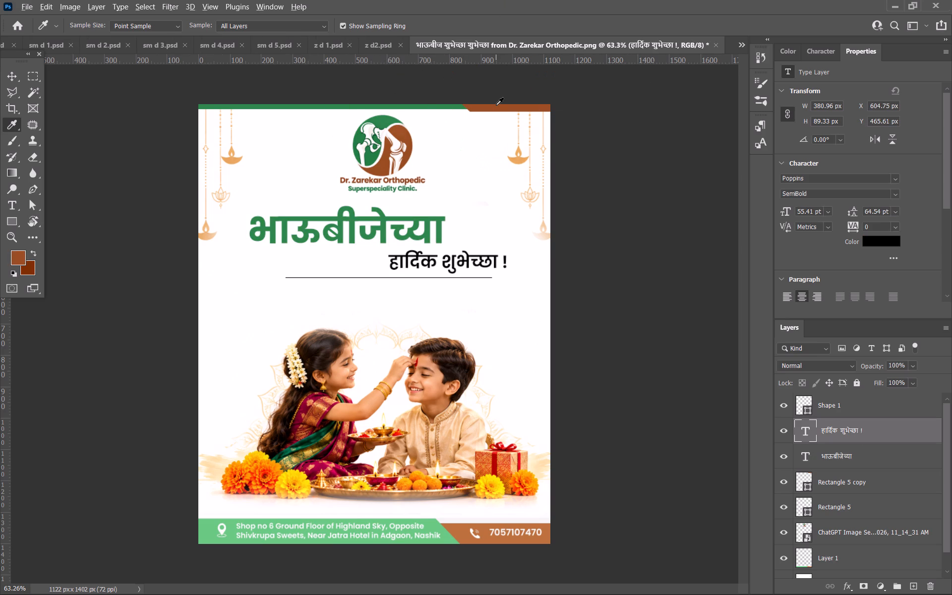
click(9, 81)
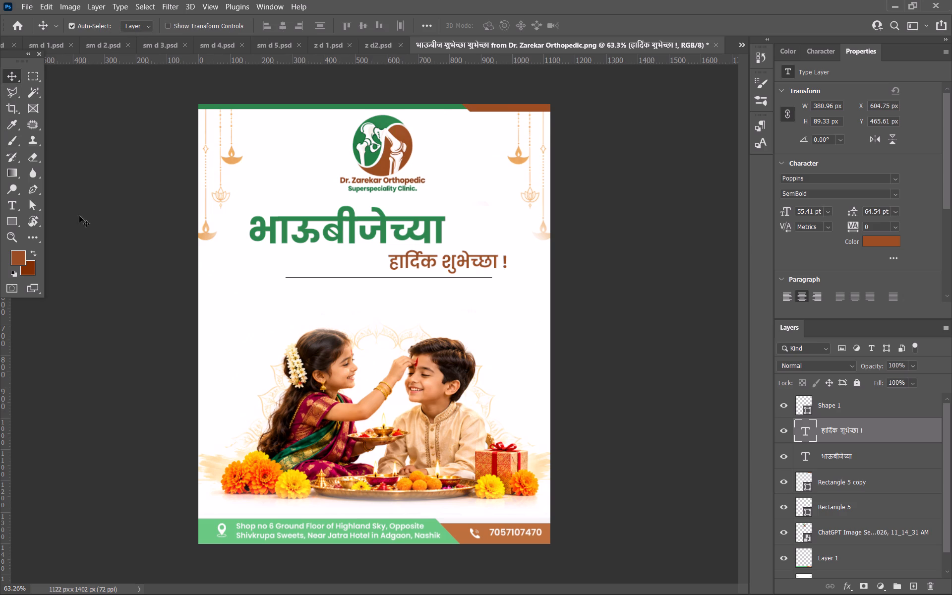
click(83, 225)
Save the poster as a Photoshop file named z d 3 in the job folder, with maximum compatibility.
key(ctrl+s)
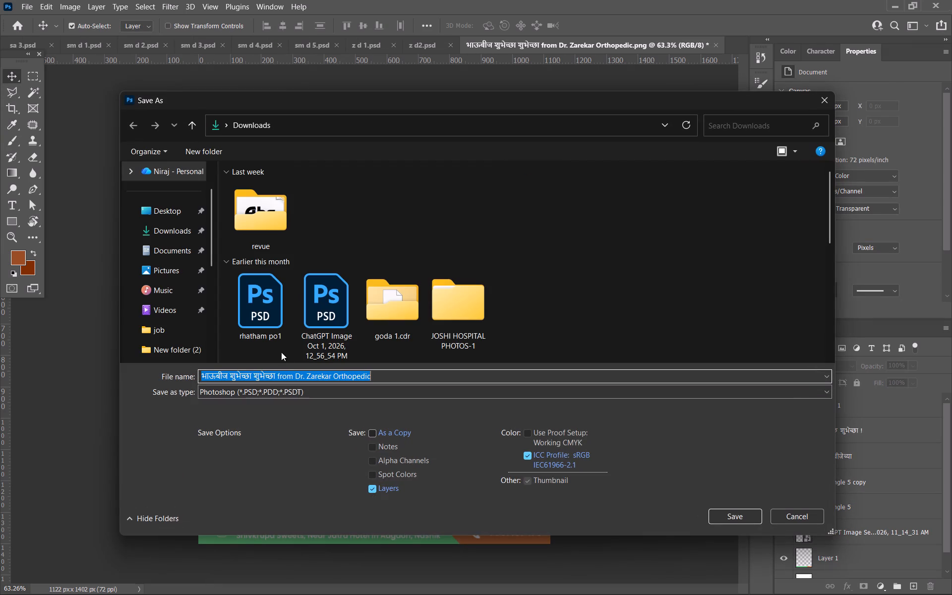
click(162, 325)
click(226, 373)
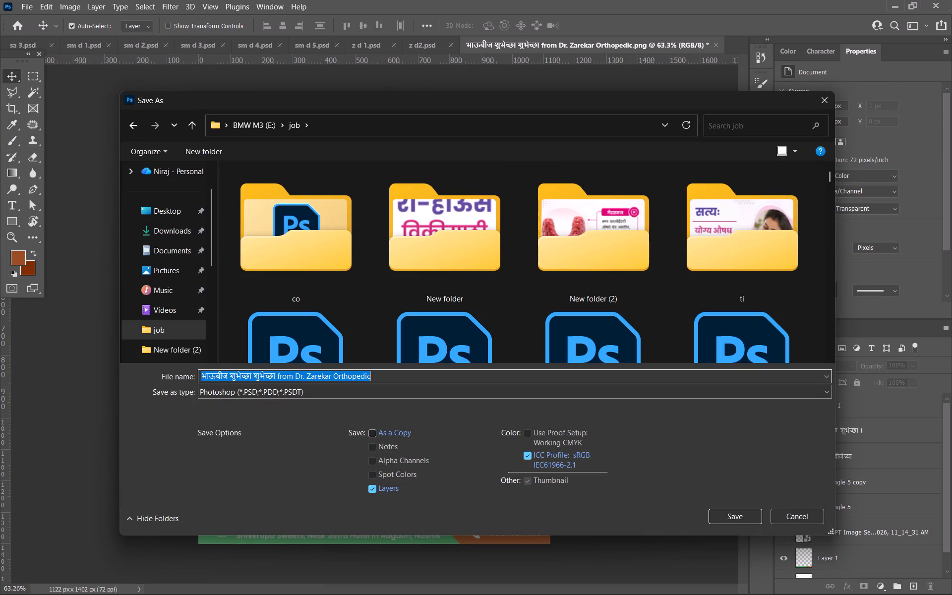
text(z d)
key(space)
key(3)
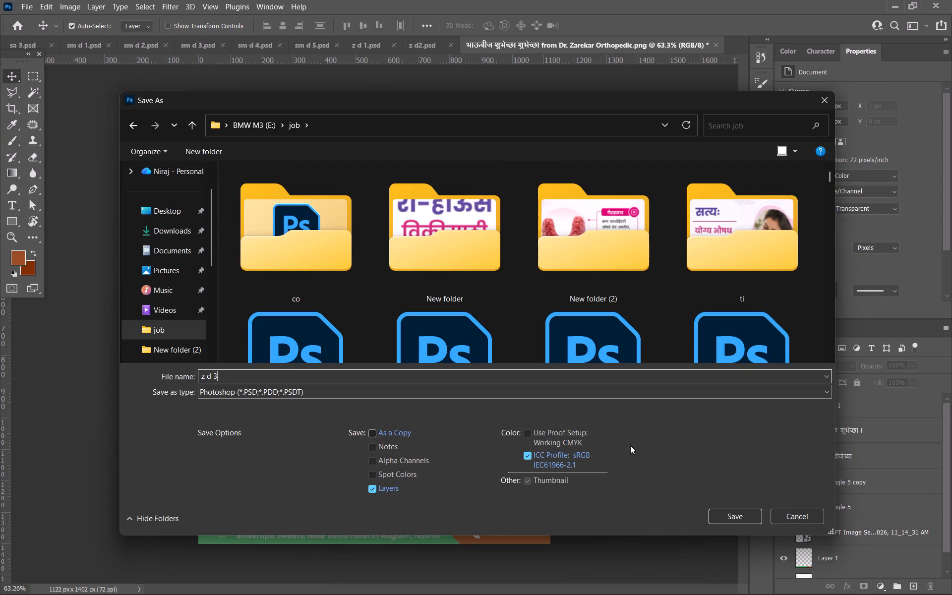
click(718, 511)
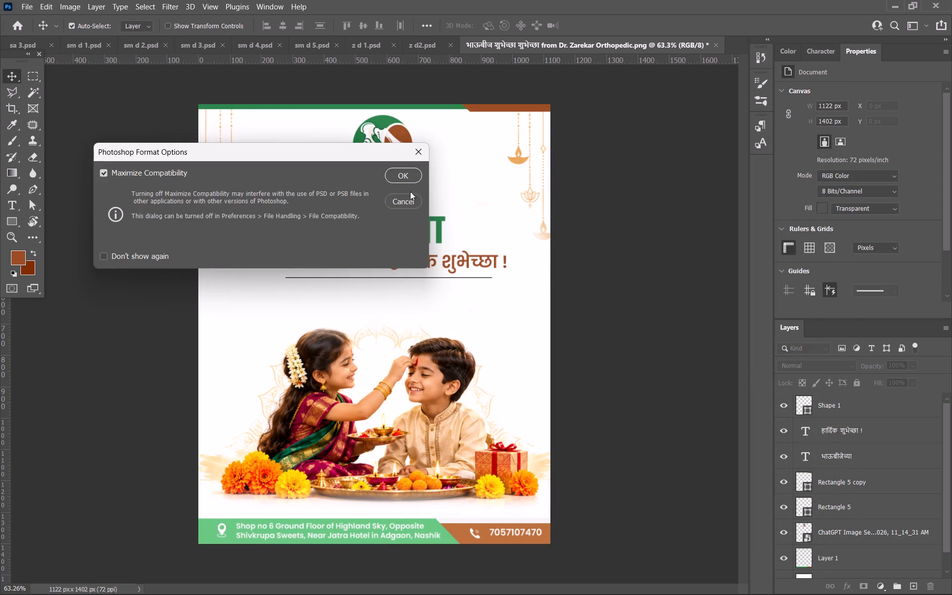
click(398, 180)
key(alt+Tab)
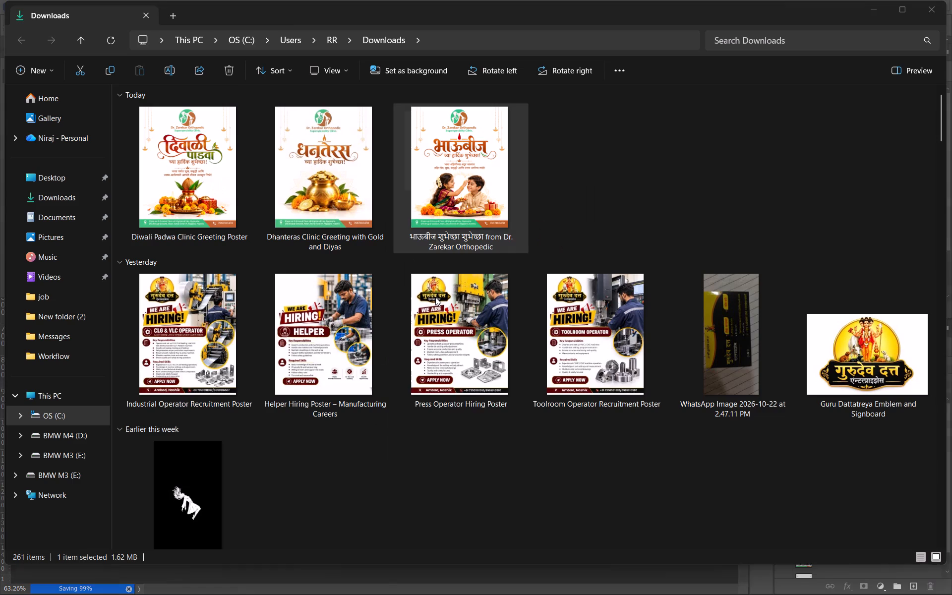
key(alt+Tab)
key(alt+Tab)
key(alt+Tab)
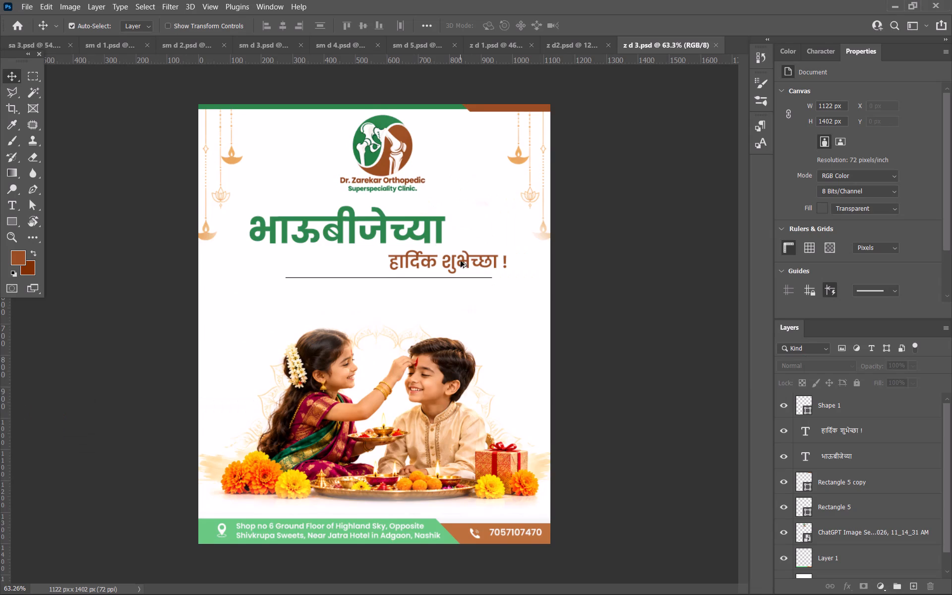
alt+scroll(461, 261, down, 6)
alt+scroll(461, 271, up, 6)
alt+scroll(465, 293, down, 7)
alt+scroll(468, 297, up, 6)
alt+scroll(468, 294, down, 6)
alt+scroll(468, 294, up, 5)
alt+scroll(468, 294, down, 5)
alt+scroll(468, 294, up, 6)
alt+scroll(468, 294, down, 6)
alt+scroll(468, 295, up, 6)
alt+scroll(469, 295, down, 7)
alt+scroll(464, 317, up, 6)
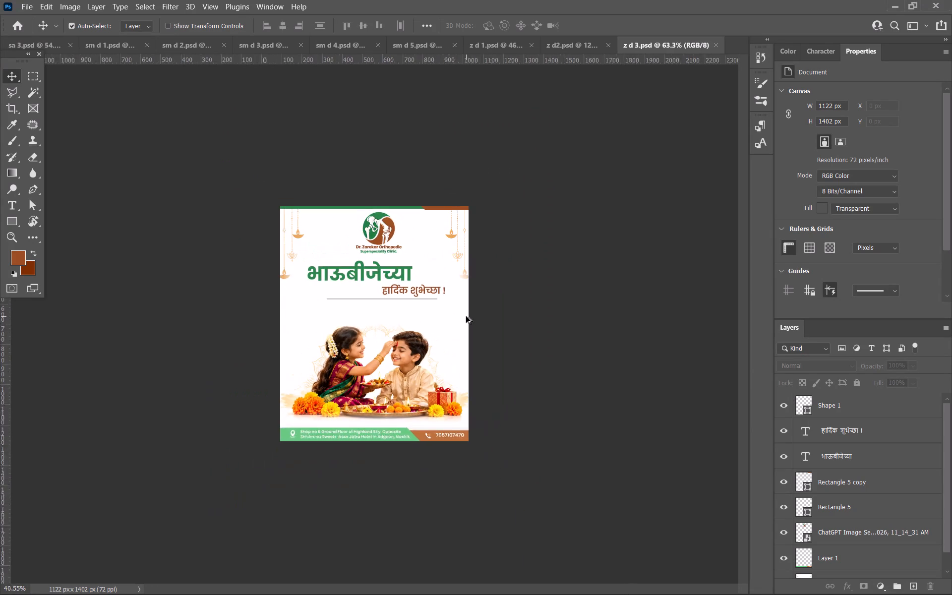
Save the z d 3 poster again.
key(ctrl+s)
key(alt+Tab)
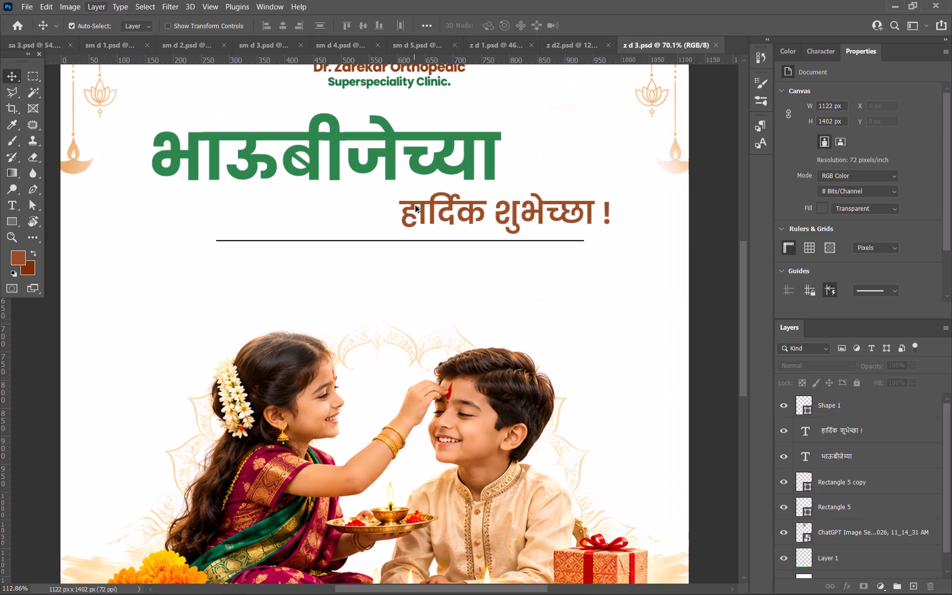
alt+drag(414, 211, 289, 272)
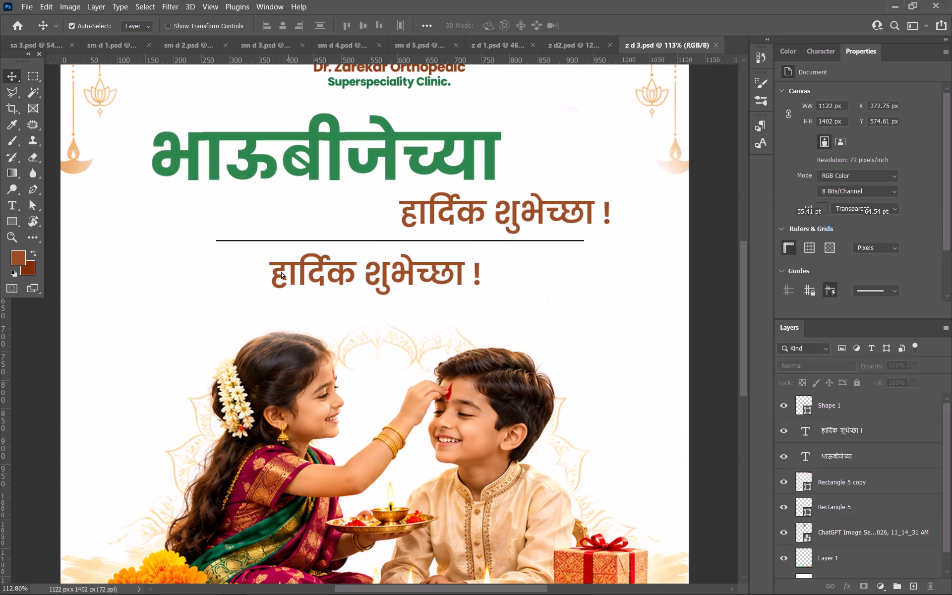
key(ctrl+t)
drag(480, 304, 382, 286)
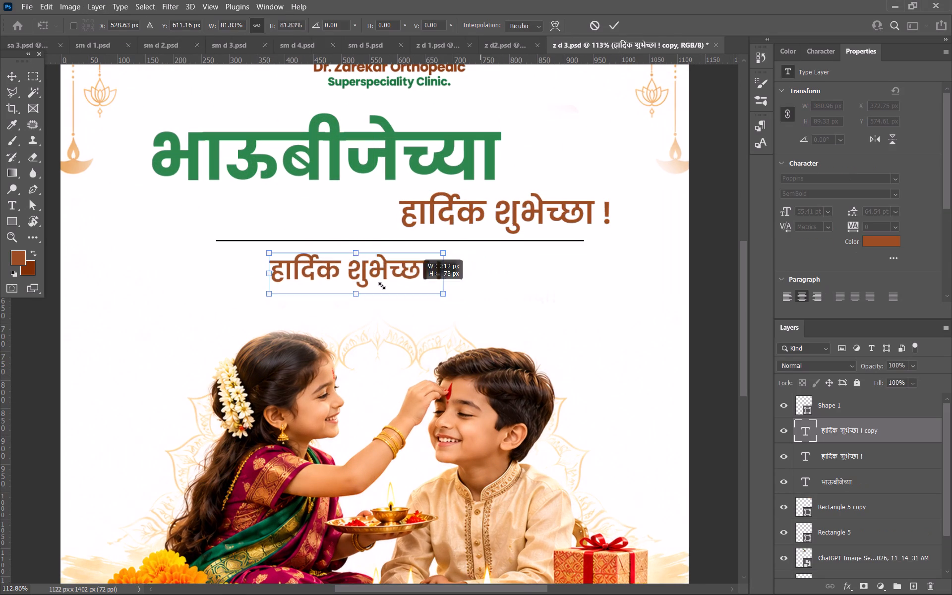
drag(382, 286, 363, 280)
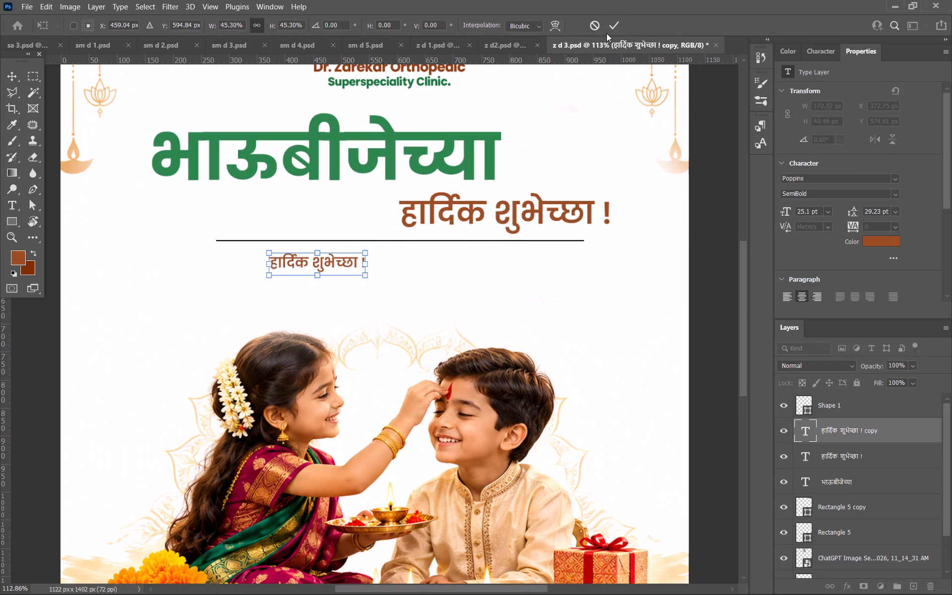
click(607, 29)
Replace the small duplicate's text with the copied subline and add a space before its exclamation mark.
click(306, 266)
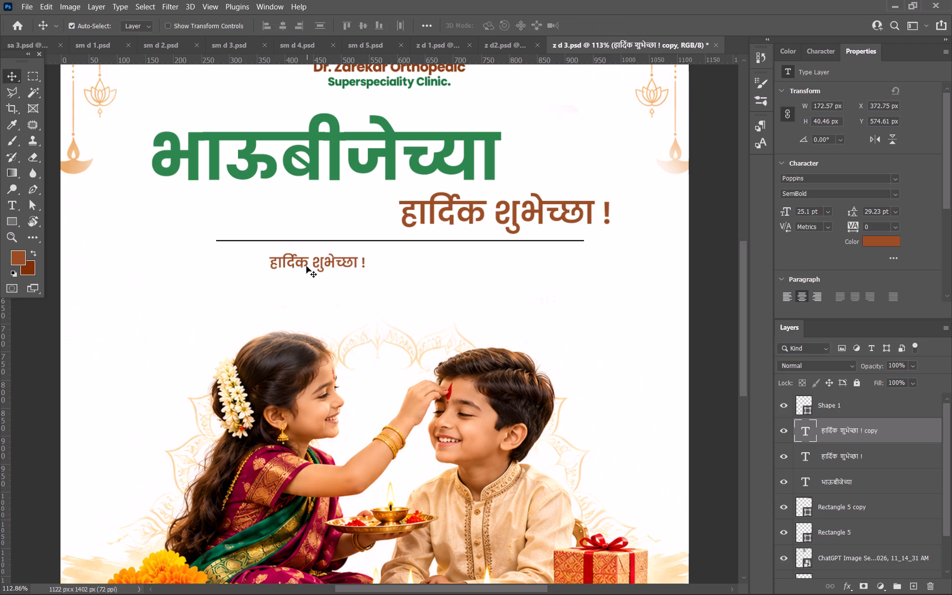
click(306, 266)
key(ctrl+v)
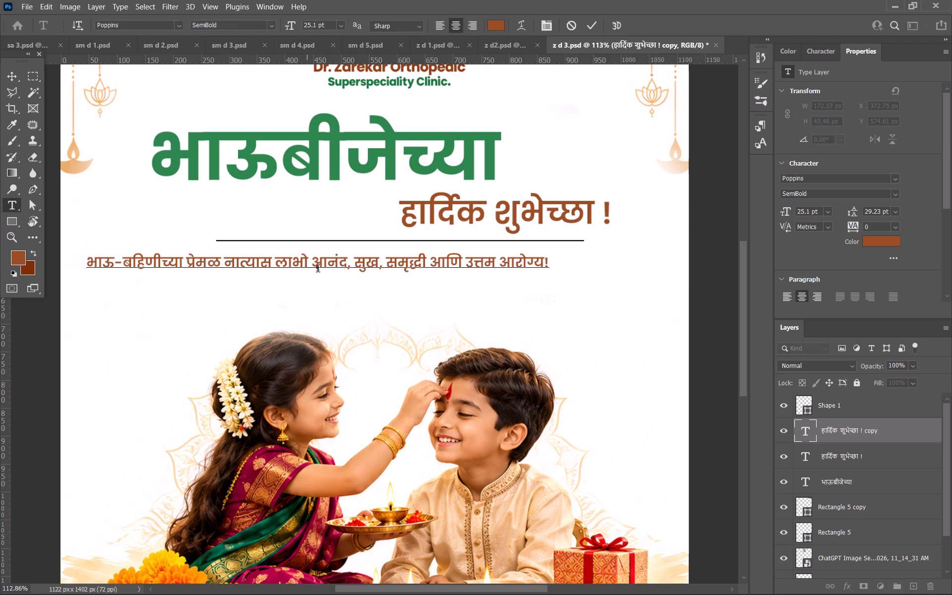
click(546, 270)
key(space)
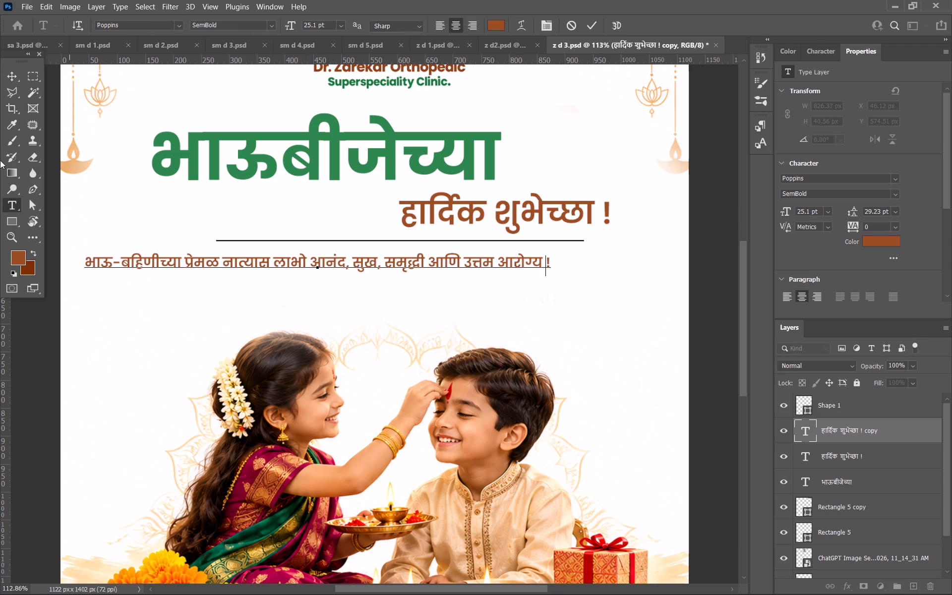
Move the subline beneath the horizontal line, to about X 117 px and Y 586 px.
click(9, 77)
drag(297, 263, 334, 267)
click(336, 267)
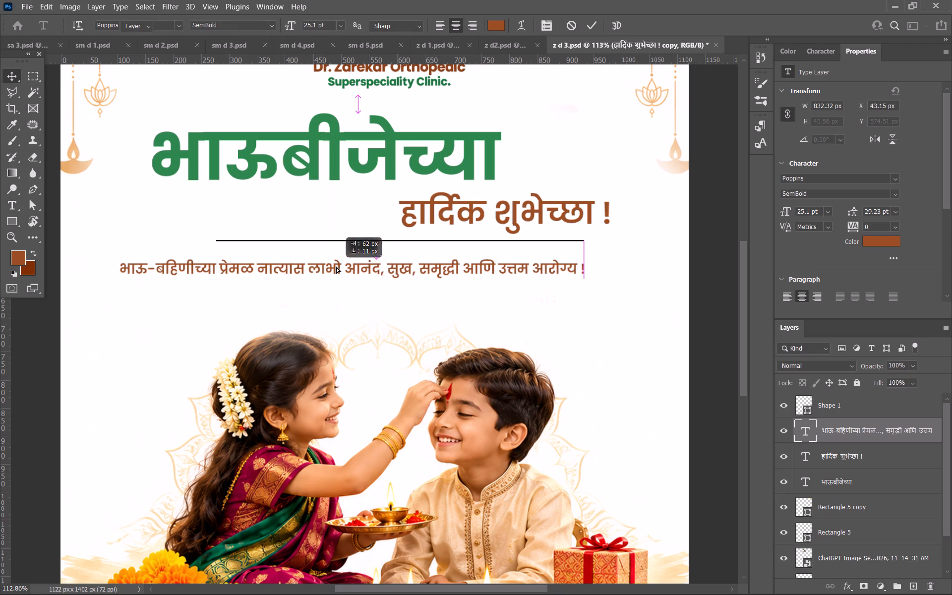
drag(330, 268, 337, 271)
double_click(337, 271)
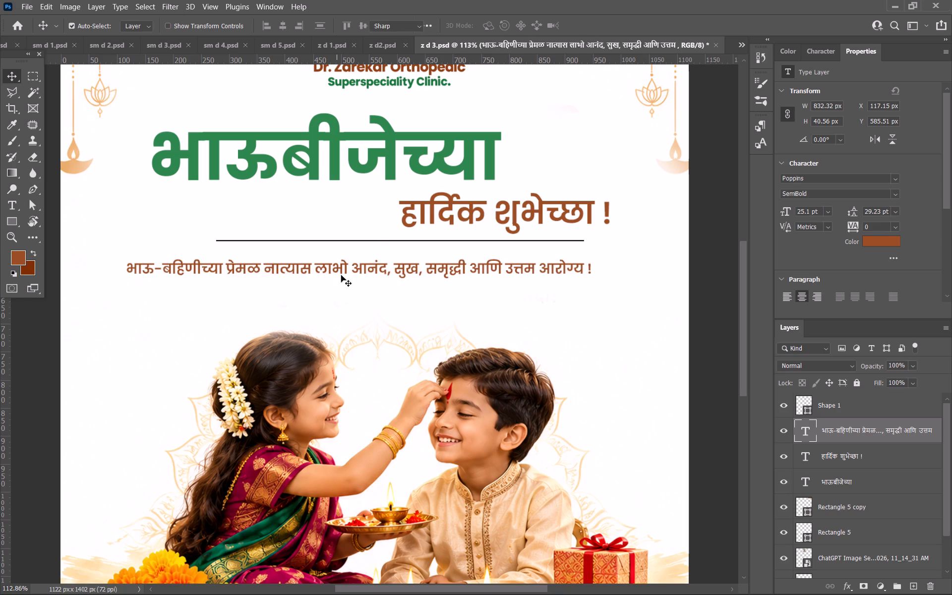
alt+scroll(343, 277, down, 7)
click(6, 73)
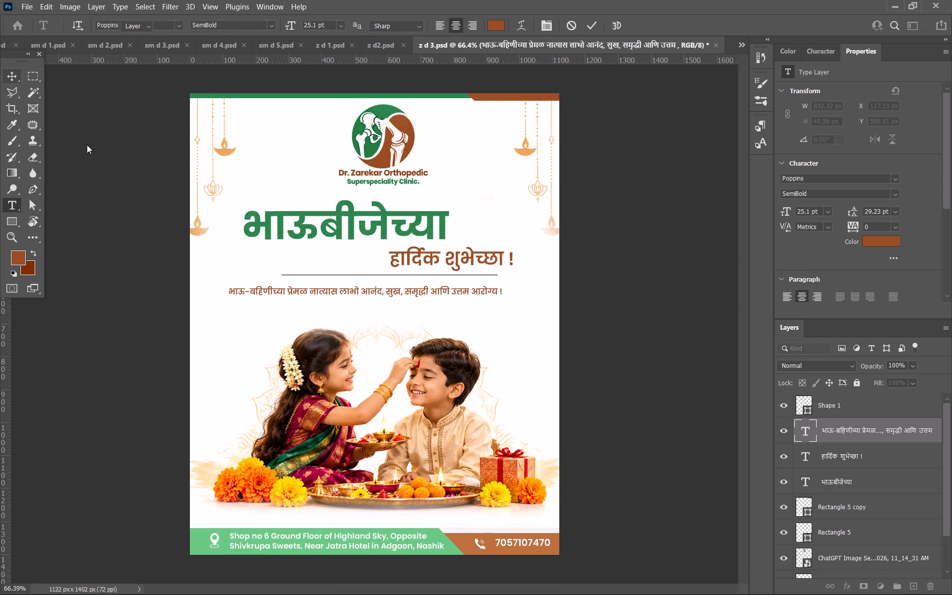
Set the subline's text colour to black.
click(873, 238)
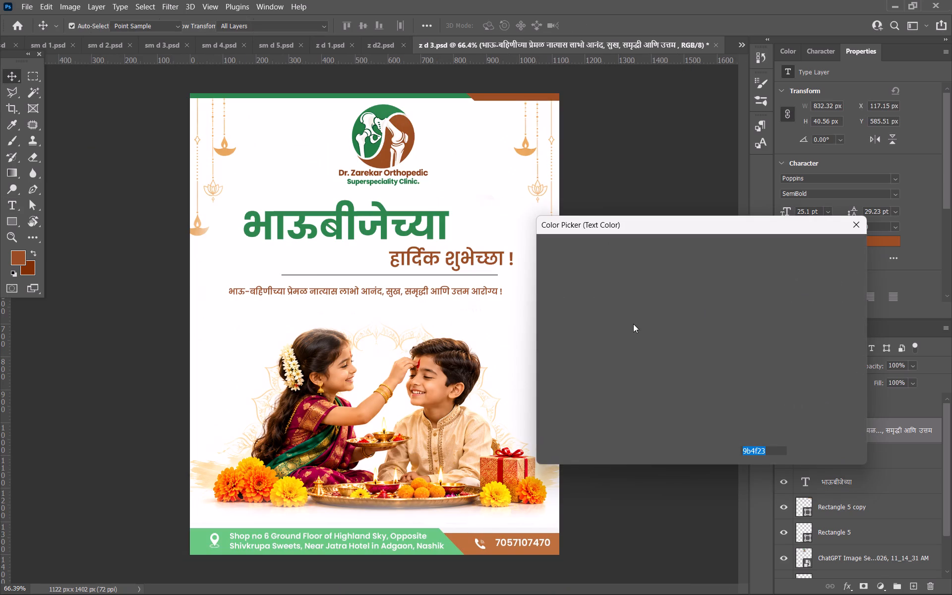
drag(621, 343, 531, 419)
click(823, 248)
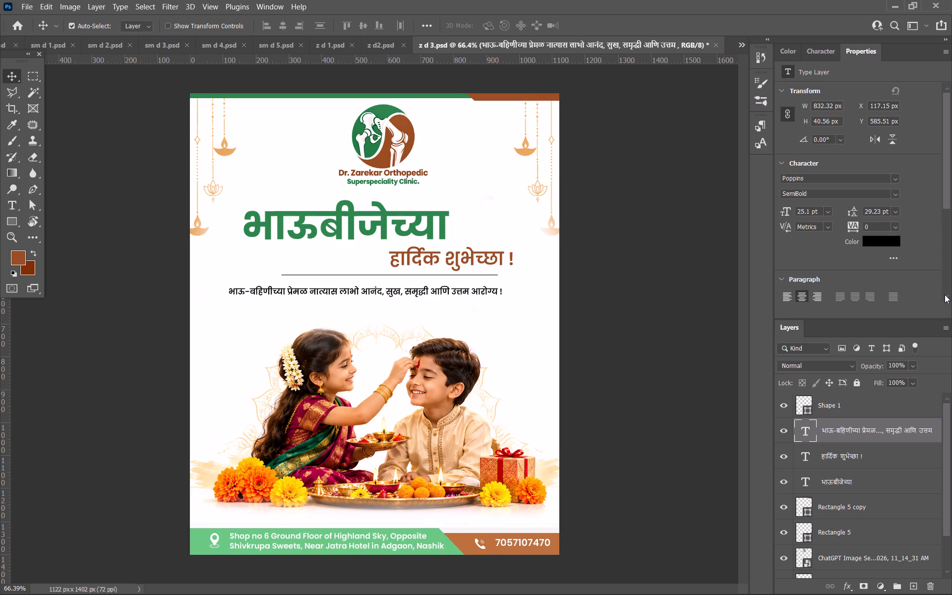
Break the subline into two lines before आणि उत्तम आरोग्य !
alt+scroll(444, 274, up, 7)
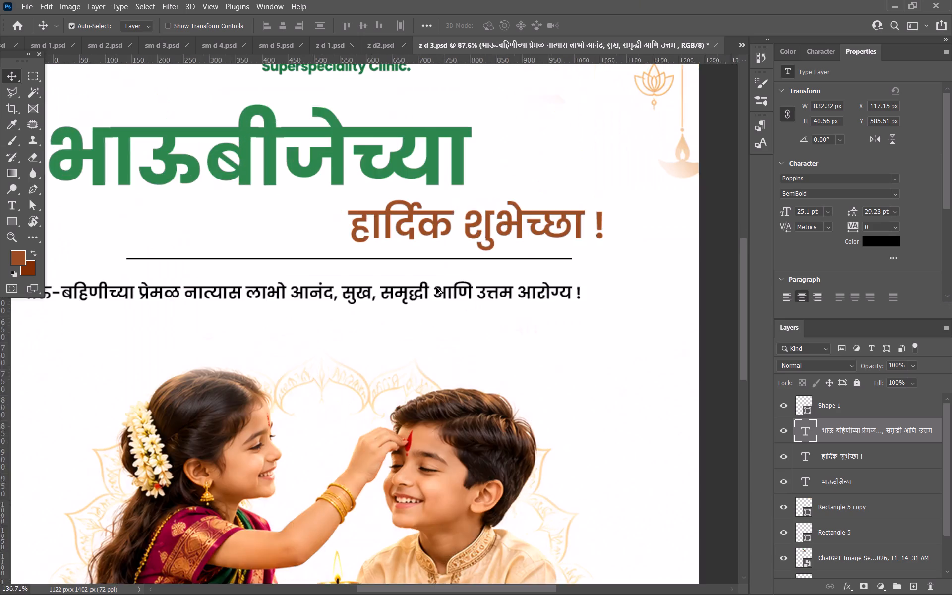
alt+scroll(436, 288, up, 5)
double_click(436, 288)
click(434, 291)
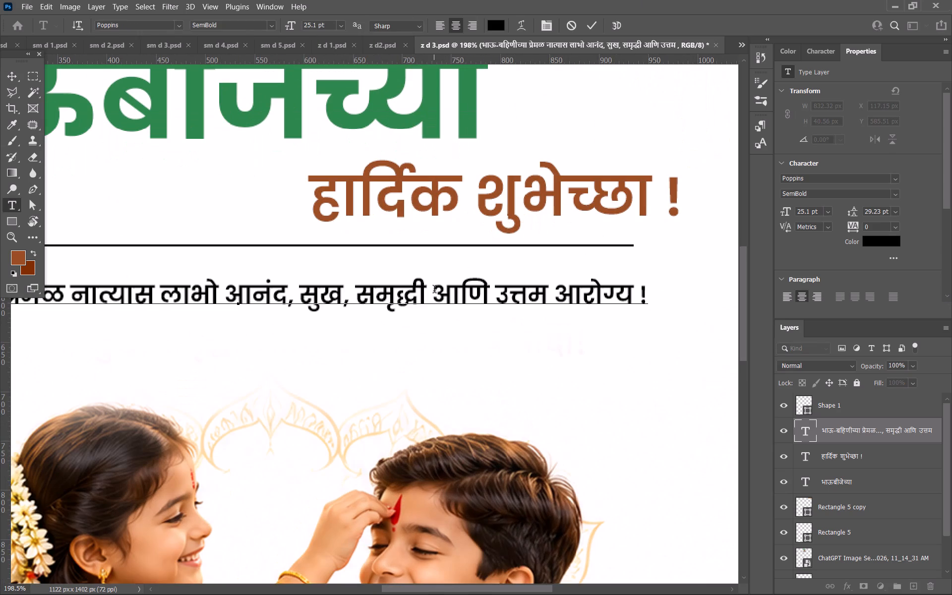
key(Return)
click(12, 78)
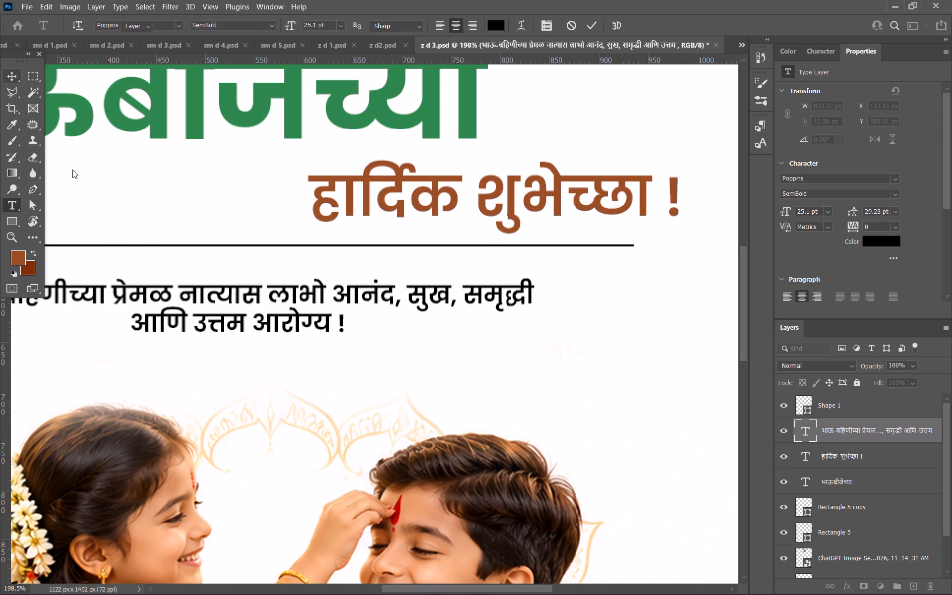
Move the two-line subline across beneath the horizontal line to about X 322 px, keeping it at Y 586 px.
alt+scroll(108, 240, down, 2)
drag(198, 281, 264, 271)
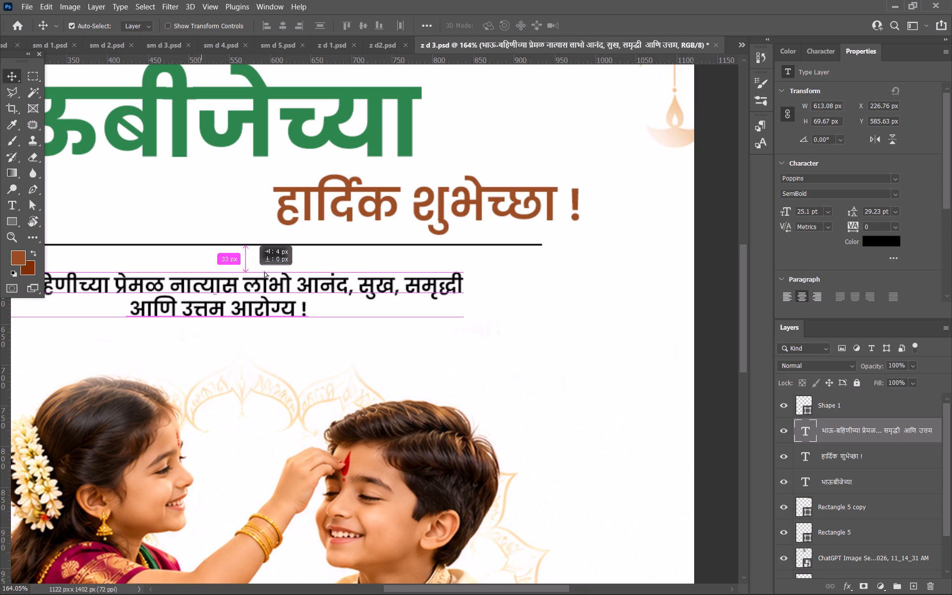
drag(264, 271, 303, 275)
alt+scroll(306, 280, down, 6)
key(Left)
key(Left)
key(Left)
key(Left)
key(Left)
key(Left)
key(Left)
key(Left)
key(Left)
key(Left)
key(Left)
key(Left)
key(Left)
key(Left)
key(Left)
key(Left)
key(Left)
key(Left)
key(Left)
key(Left)
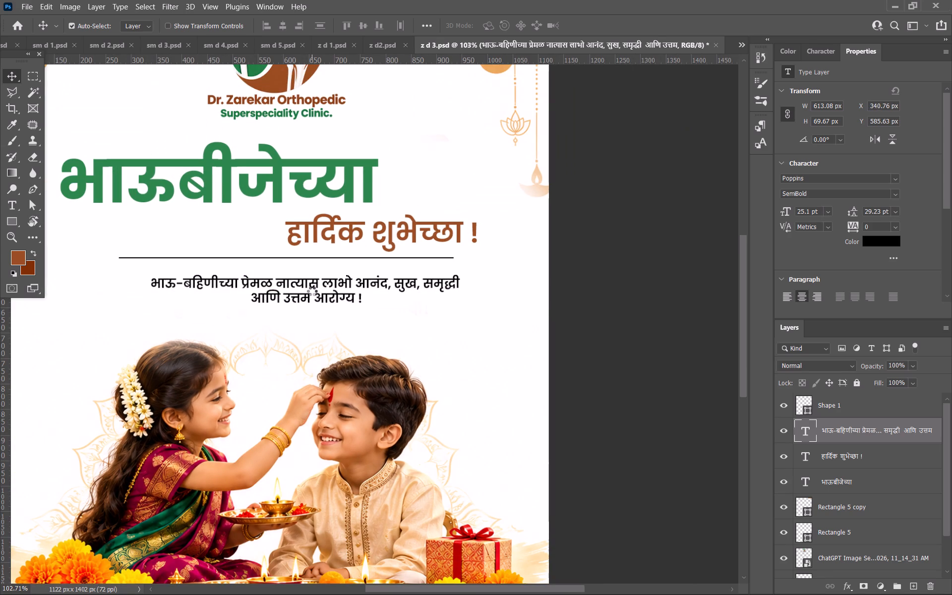
key(Left)
key(Left)
key(Left)
key(Left)
key(Left)
key(Left)
key(Left)
key(Left)
key(Left)
key(Left)
key(Left)
key(Left)
key(Left)
key(Left)
key(Left)
key(Left)
key(Left)
key(Left)
key(Left)
key(Left)
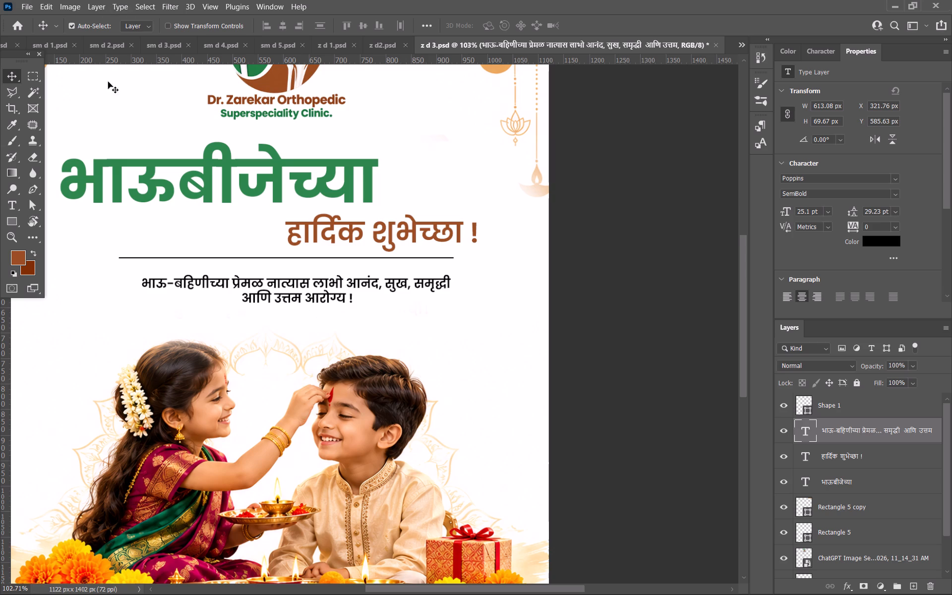
Save the Bhau Beej poster with the repositioned subline.
alt+scroll(220, 211, down, 6)
alt+scroll(265, 242, down, 3)
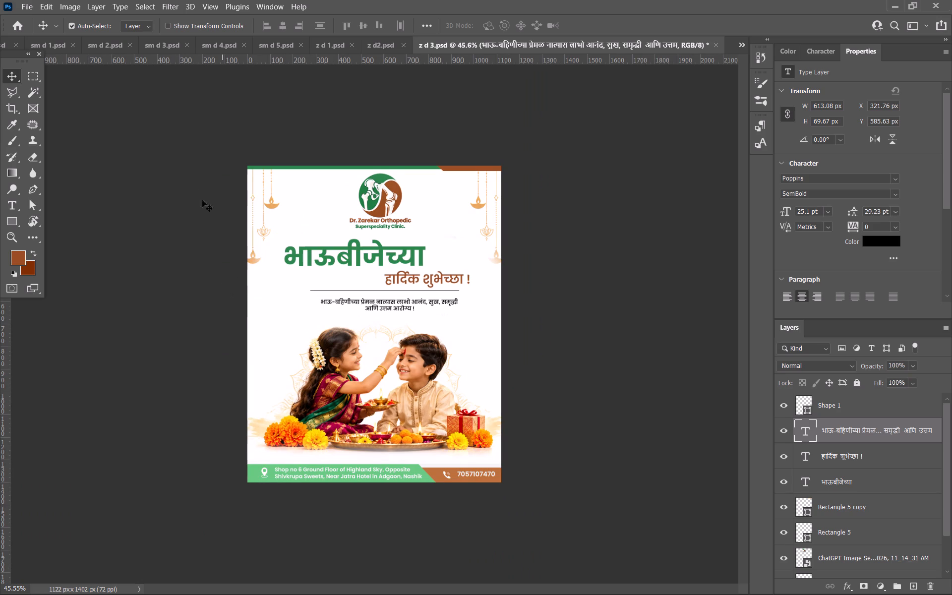
scroll(379, 258, down, 4)
alt+scroll(371, 267, down, 4)
alt+scroll(371, 267, up, 7)
alt+scroll(373, 271, down, 4)
alt+scroll(373, 271, up, 4)
key(ctrl+s)
alt+scroll(376, 276, down, 7)
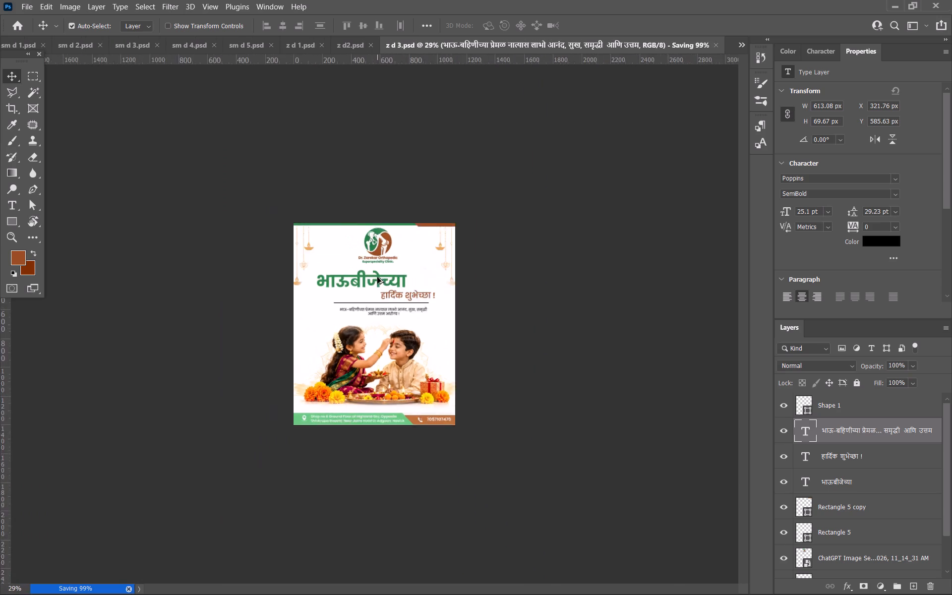
alt+scroll(377, 277, up, 4)
alt+scroll(377, 277, down, 5)
alt+scroll(377, 277, up, 6)
alt+scroll(377, 277, down, 5)
alt+scroll(377, 277, up, 13)
key(ctrl+s)
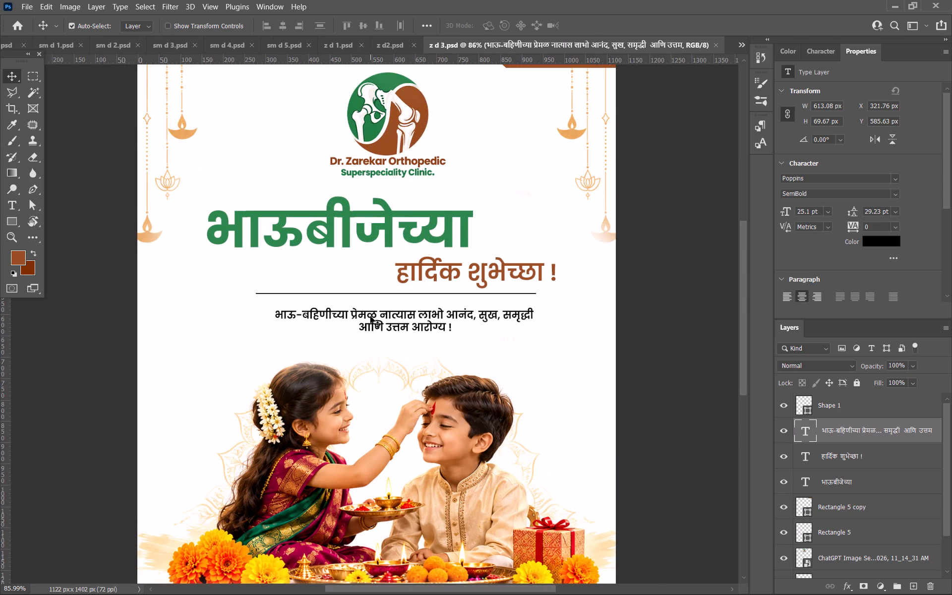
Scale the subline up proportionally to about 120.5%, extending it toward the lower-left from its fixed upper-right corner.
click(370, 316)
click(370, 316)
key(ctrl+t)
drag(272, 340, 254, 348)
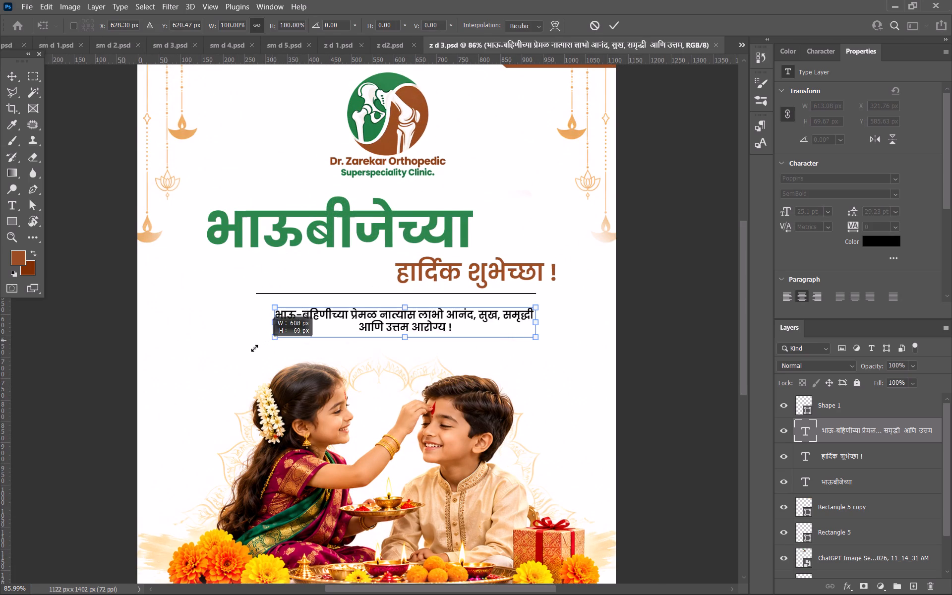
drag(254, 348, 251, 350)
key(ctrl+z)
drag(270, 336, 238, 347)
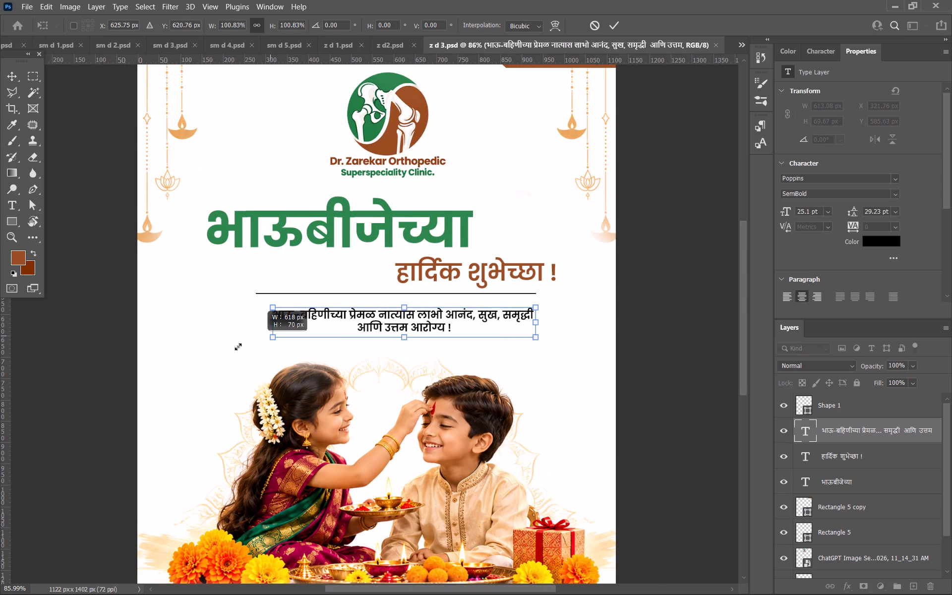
drag(238, 347, 217, 352)
click(612, 24)
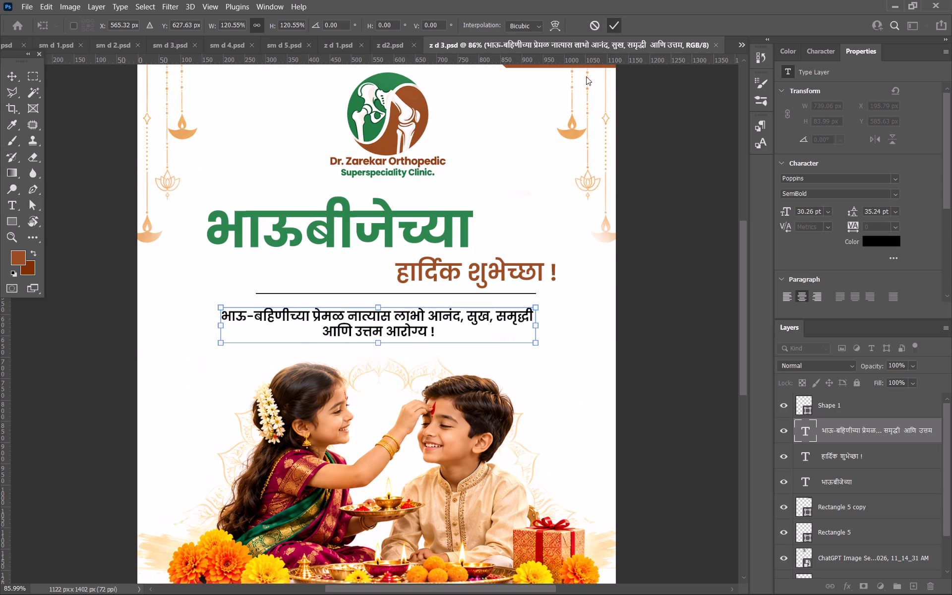
Deselect the subline layer and save the poster with the enlarged subline.
alt+scroll(490, 372, down, 9)
click(584, 345)
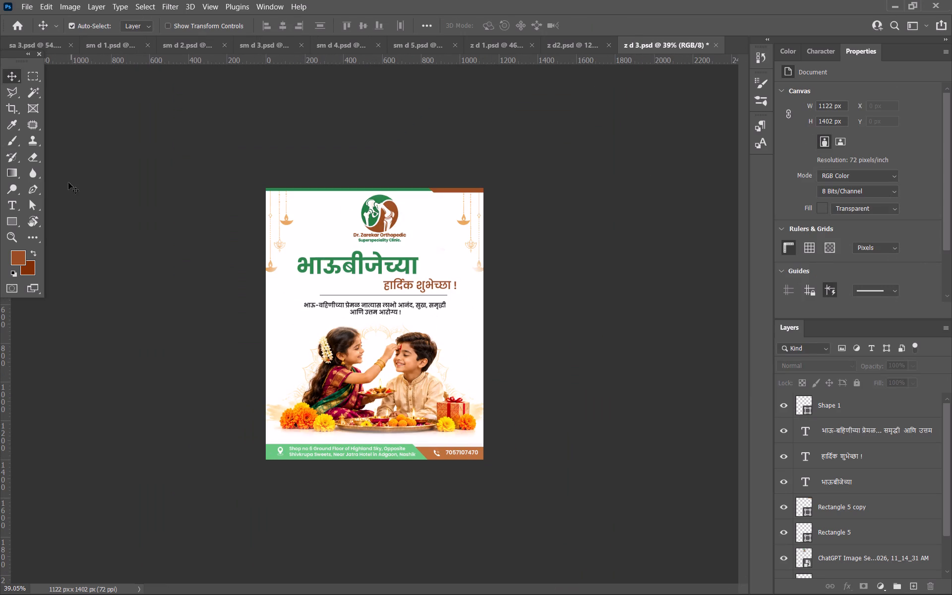
key(ctrl+s)
Export the finished Bhau Beej poster as an image with Export As.
click(28, 0)
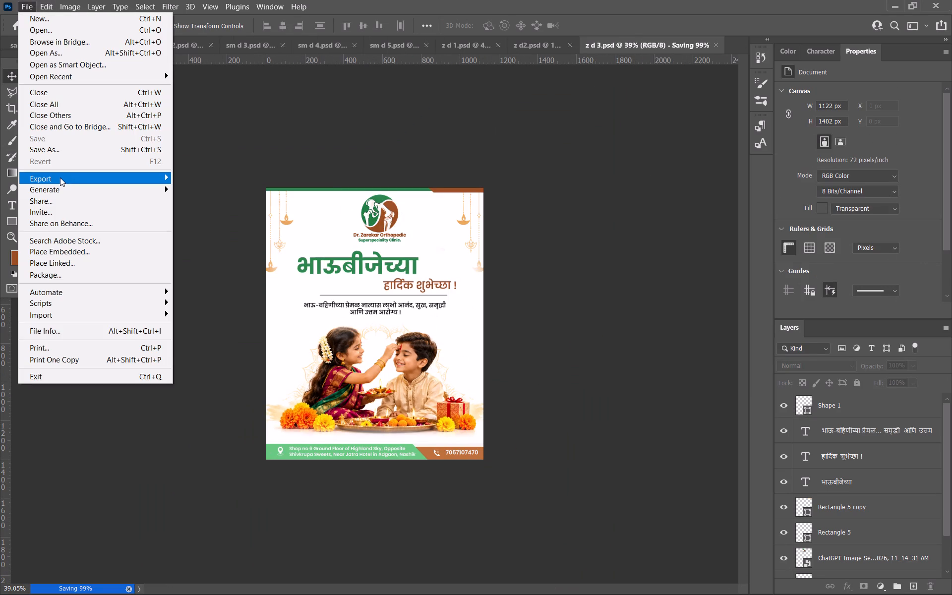
click(60, 178)
click(360, 104)
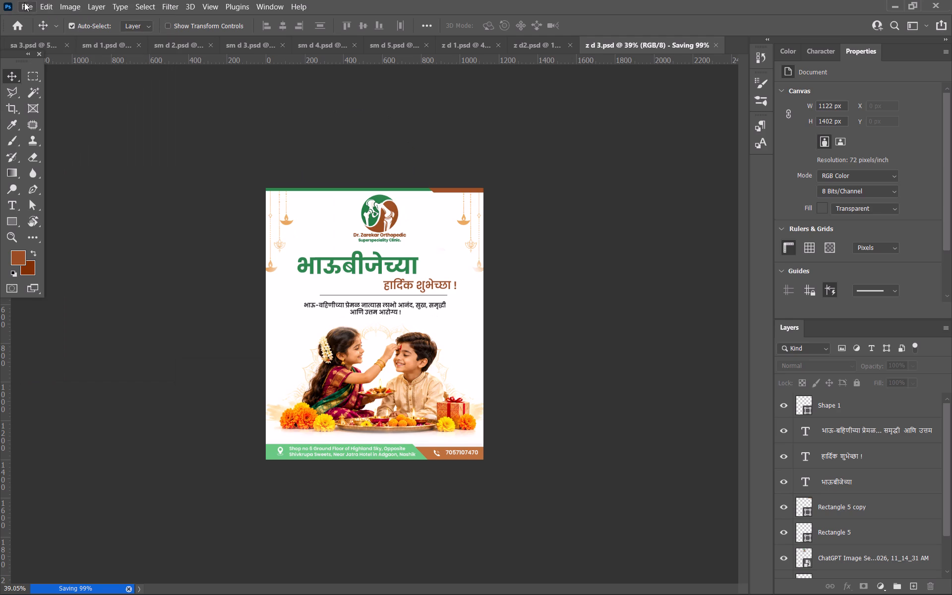
click(27, 2)
click(68, 181)
click(188, 188)
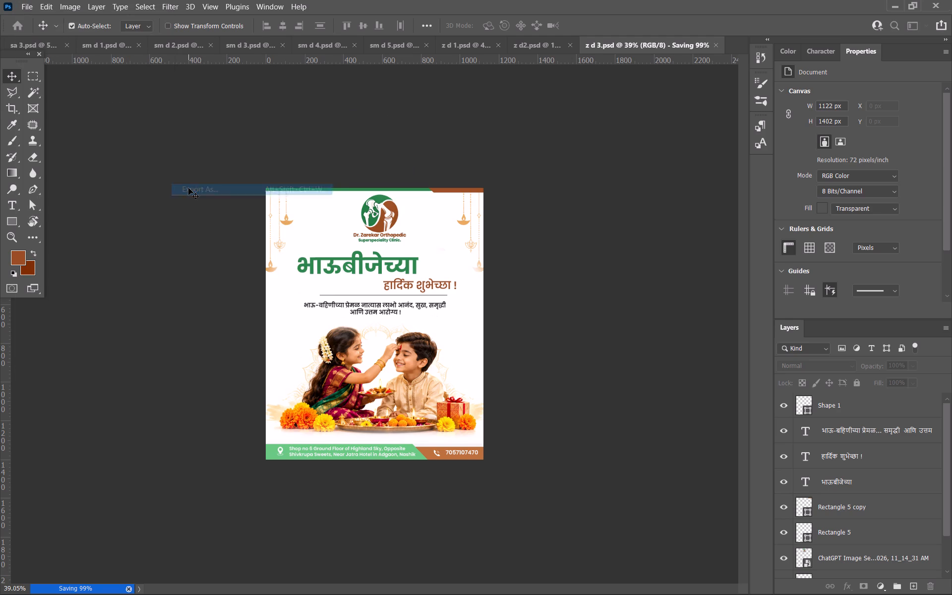
click(696, 453)
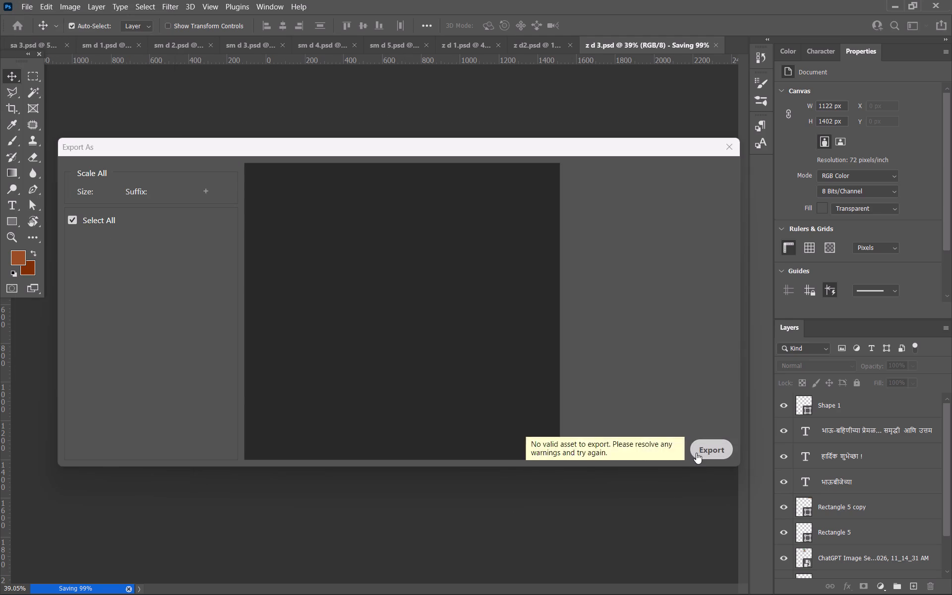